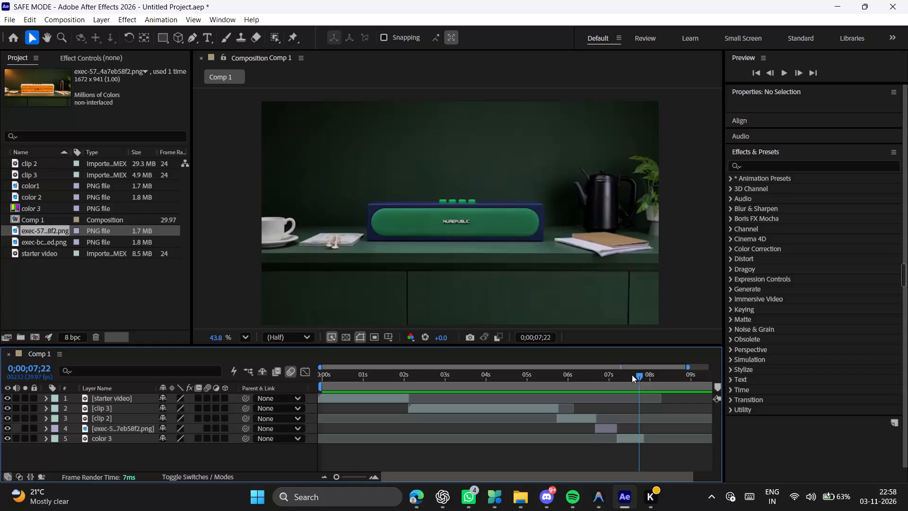
Scrub Comp 1 between about 5 and 8 seconds to review the cuts from clip 3 through the color 3 shot.
left_click_drag(632, 375, 572, 375)
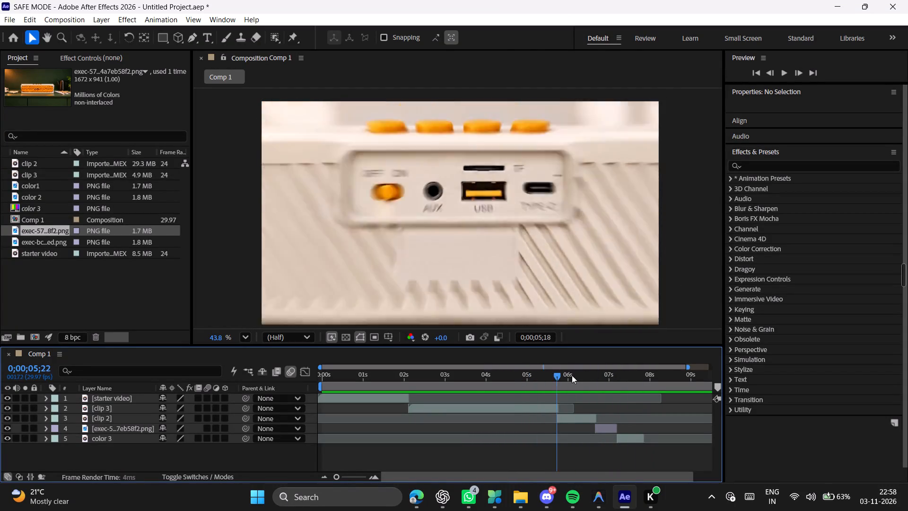
left_click_drag(572, 375, 572, 376)
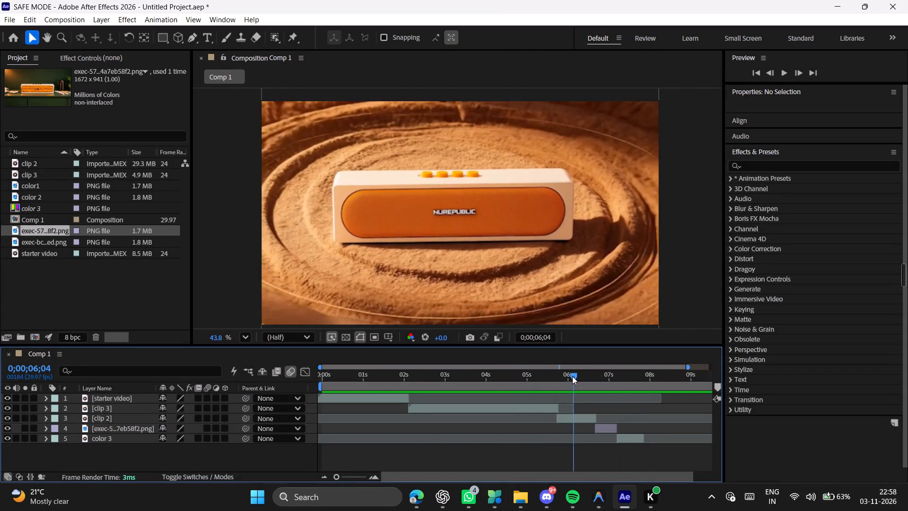
left_click_drag(572, 376, 576, 377)
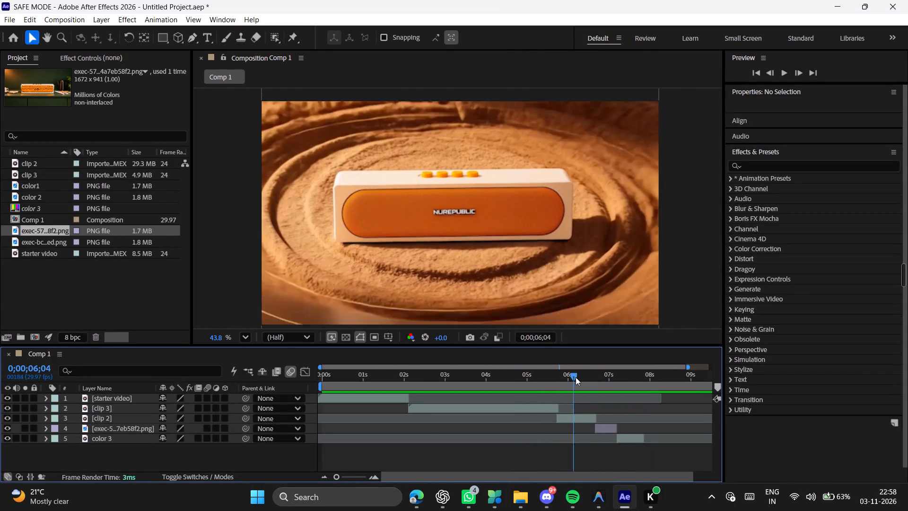
left_click_drag(576, 377, 619, 378)
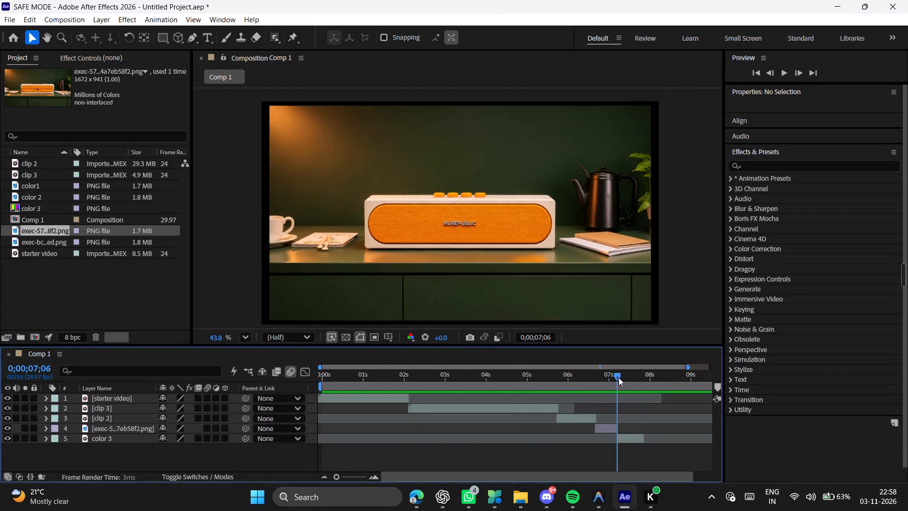
left_click_drag(619, 378, 604, 378)
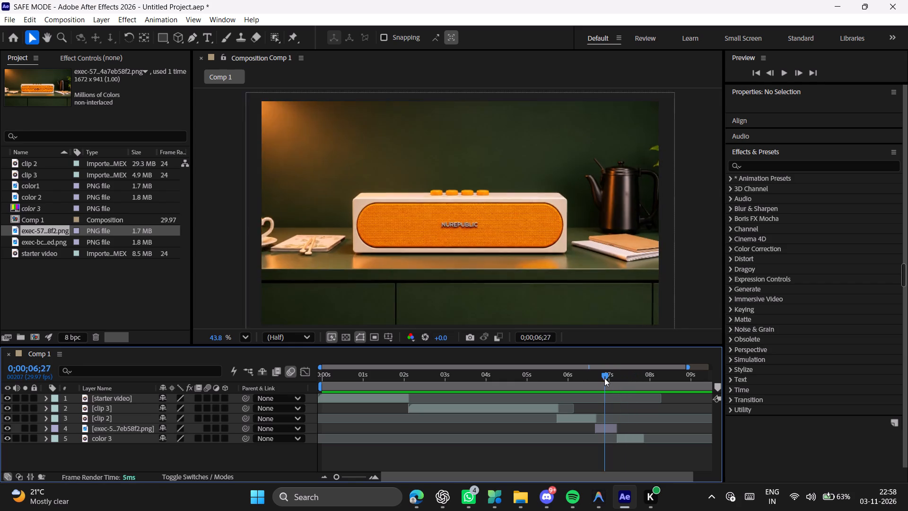
left_click_drag(604, 378, 621, 381)
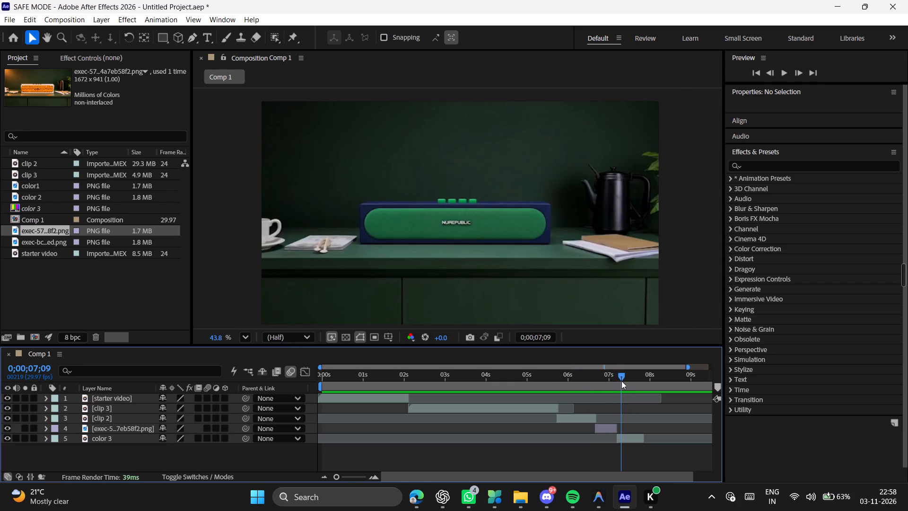
left_click_drag(621, 381, 622, 381)
left_click(516, 495)
left_click(421, 498)
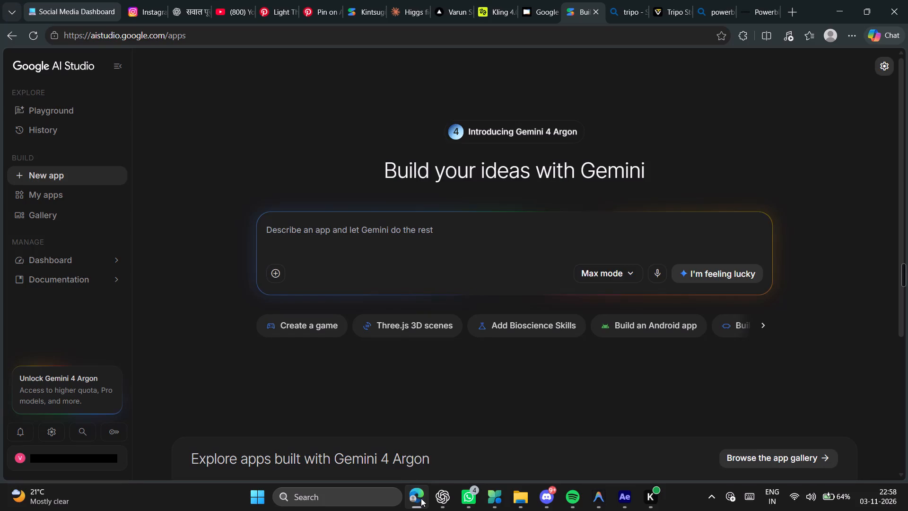
left_click(421, 498)
left_click(421, 498)
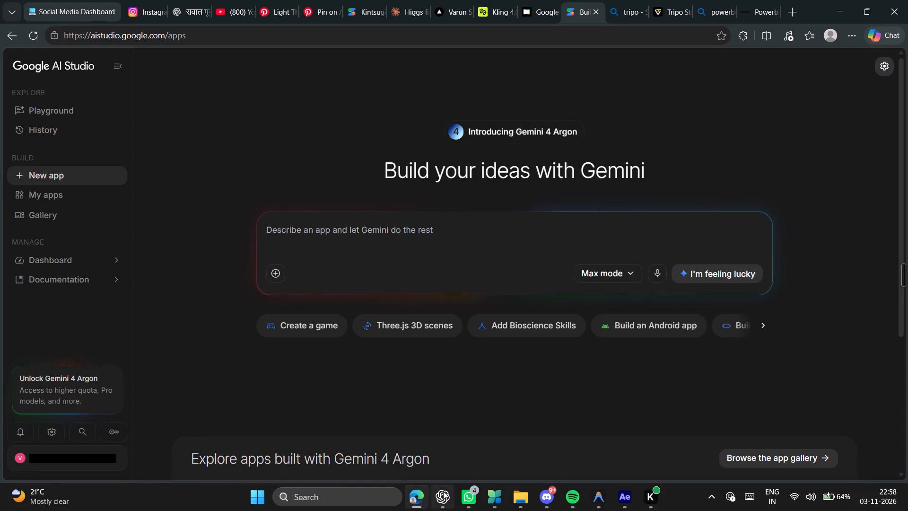
middle_click(579, 19)
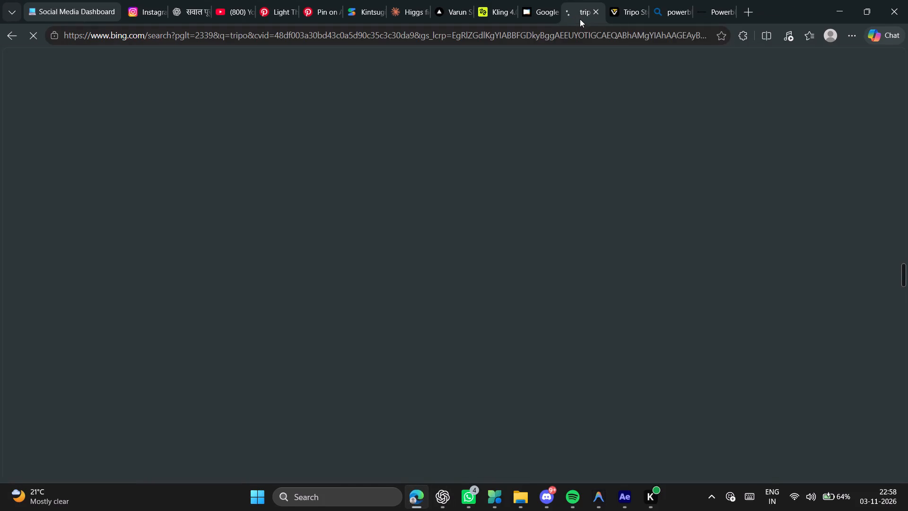
middle_click(590, 19)
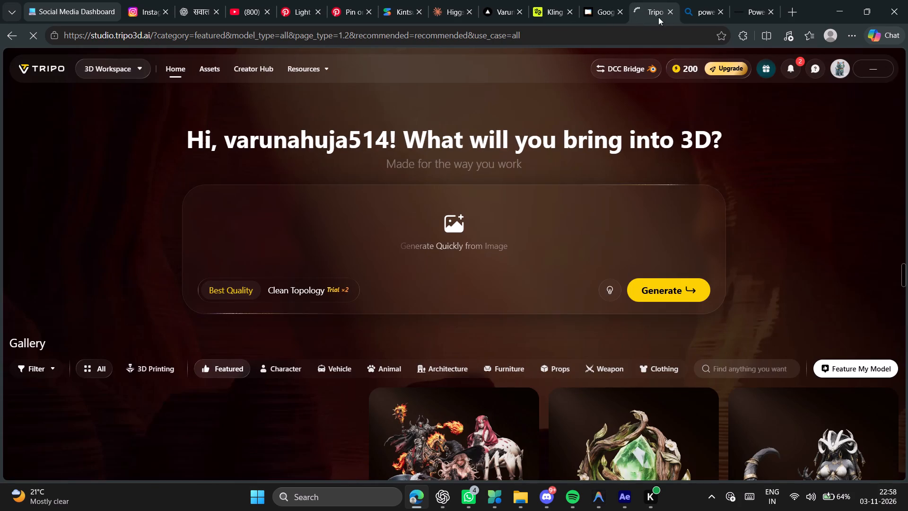
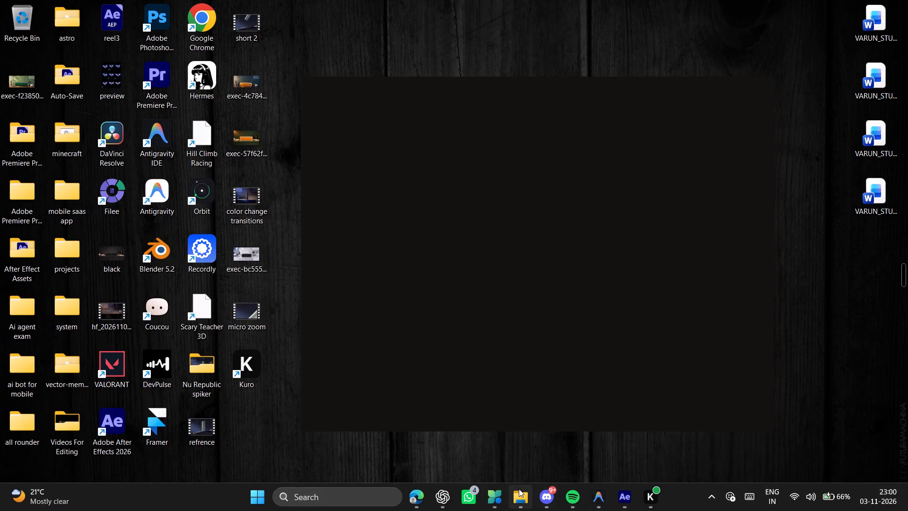
left_click(519, 489)
left_click(61, 134)
left_click(60, 149)
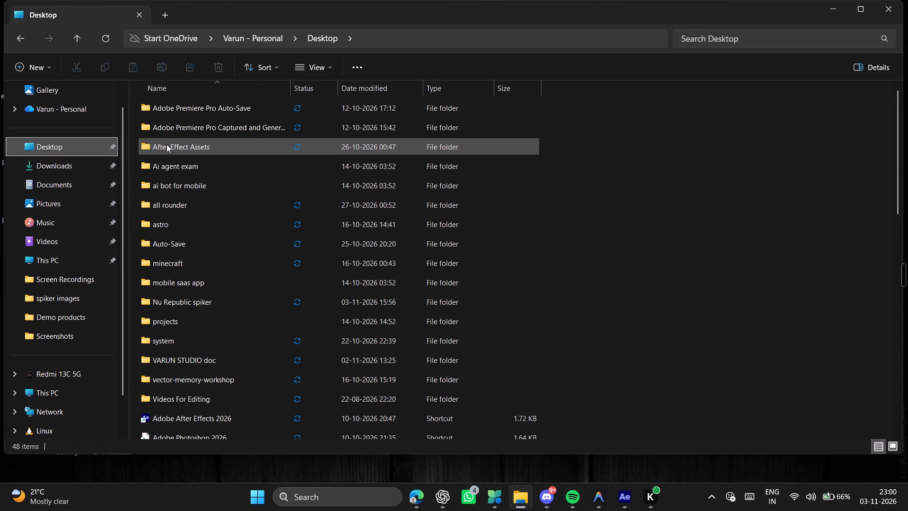
scroll(209, 372, "down", 3)
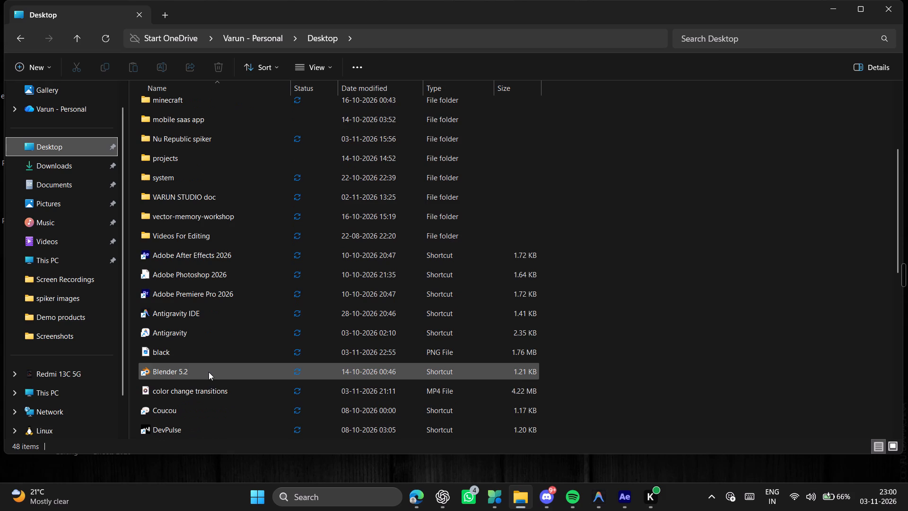
scroll(209, 372, "down", 1)
left_click_drag(159, 294, 248, 321)
key("alt+Tab")
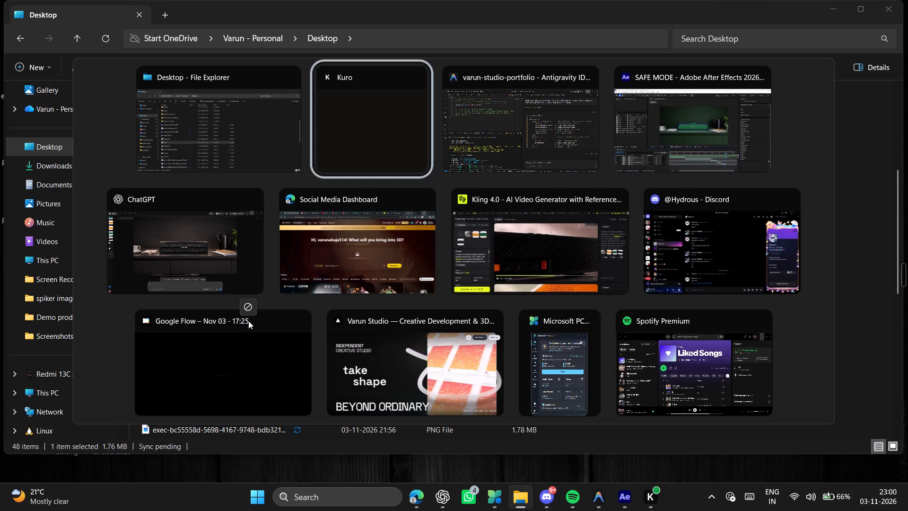
left_click_drag(248, 321, 78, 298)
key("alt+Tab")
key("alt+Tab")
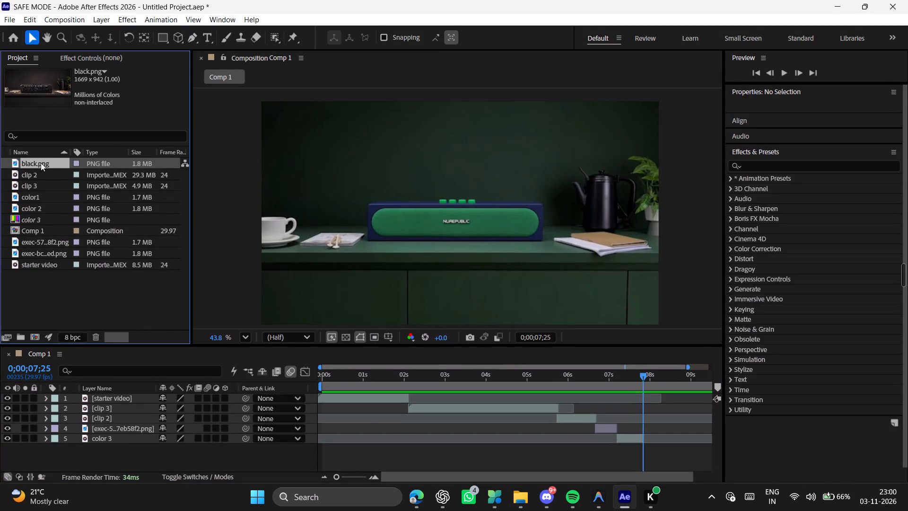
Add black.png to Comp 1 as the bottom layer, below color 3, and trim it to about one second.
left_click_drag(41, 162, 360, 453)
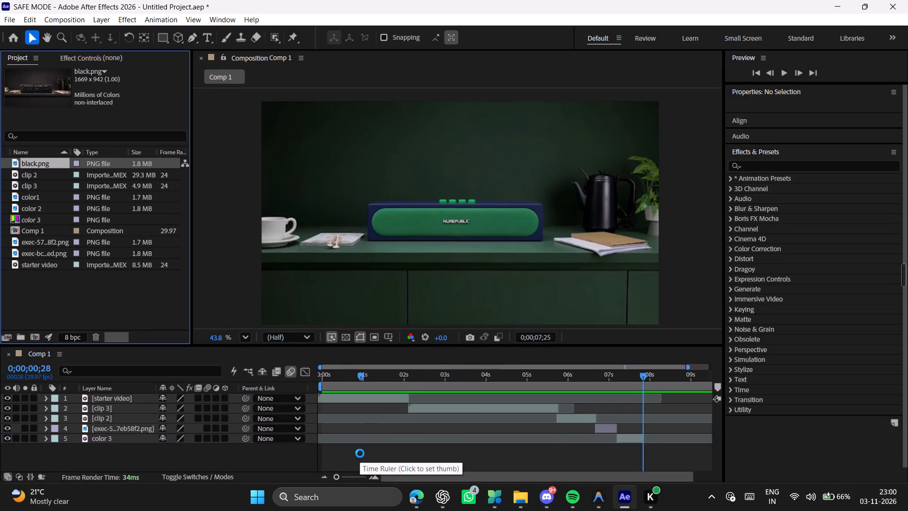
left_click_drag(357, 447, 419, 450)
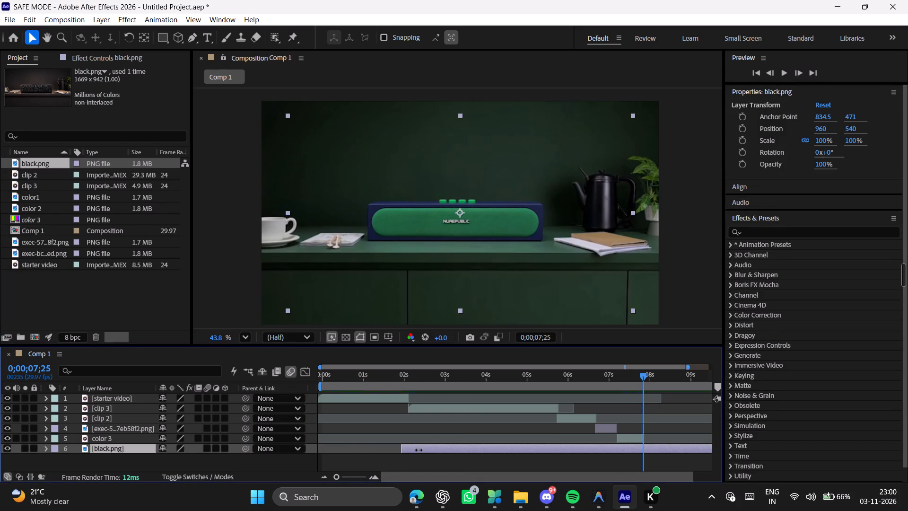
left_click_drag(419, 450, 679, 444)
left_click_drag(697, 447, 402, 446)
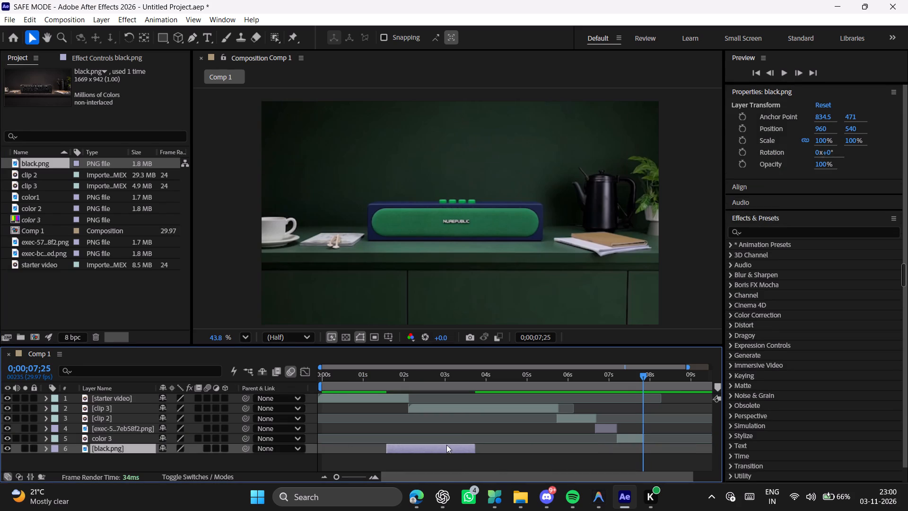
left_click_drag(477, 445, 425, 449)
Move the black.png layer so it starts where color 3 ends, at about 0;00;07;24.
left_click_drag(409, 448, 548, 448)
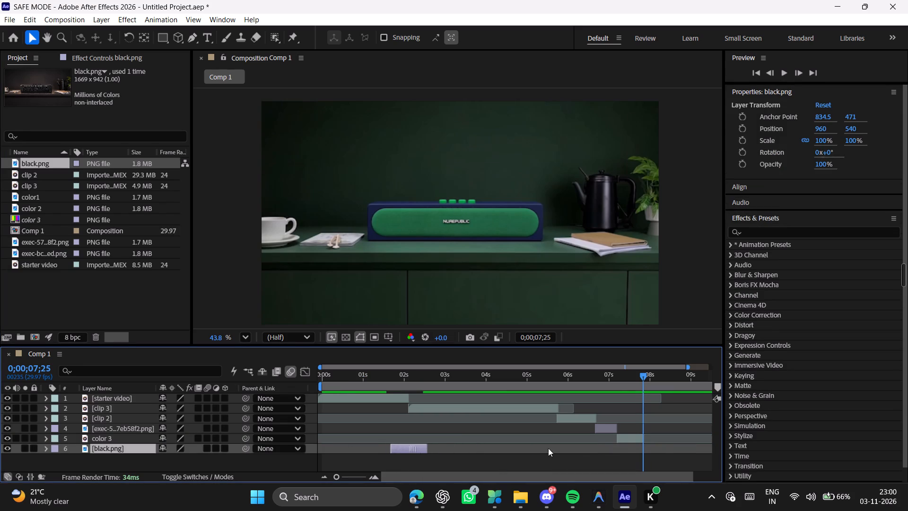
left_click_drag(548, 448, 666, 448)
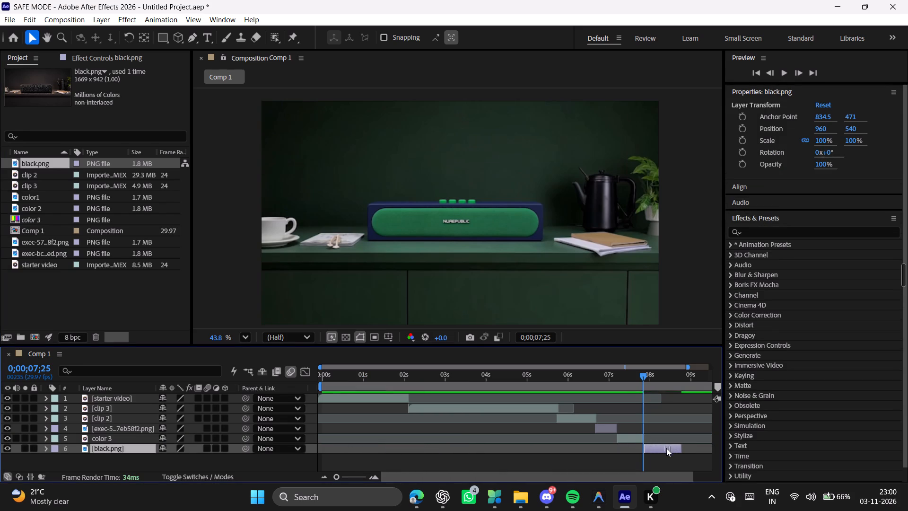
left_click_drag(666, 448, 664, 452)
Display the black.png shot in Comp 1 and scale it with Fit to Comp.
left_click_drag(644, 379, 659, 379)
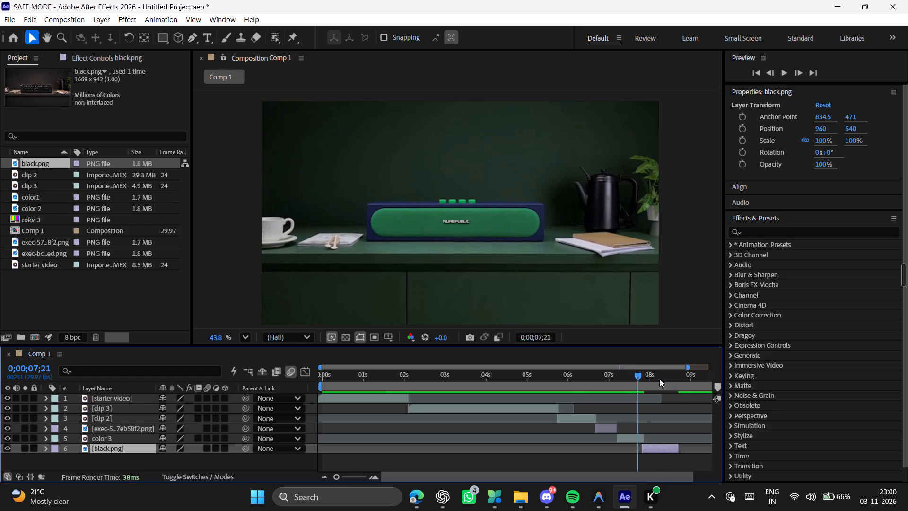
left_click_drag(659, 379, 642, 380)
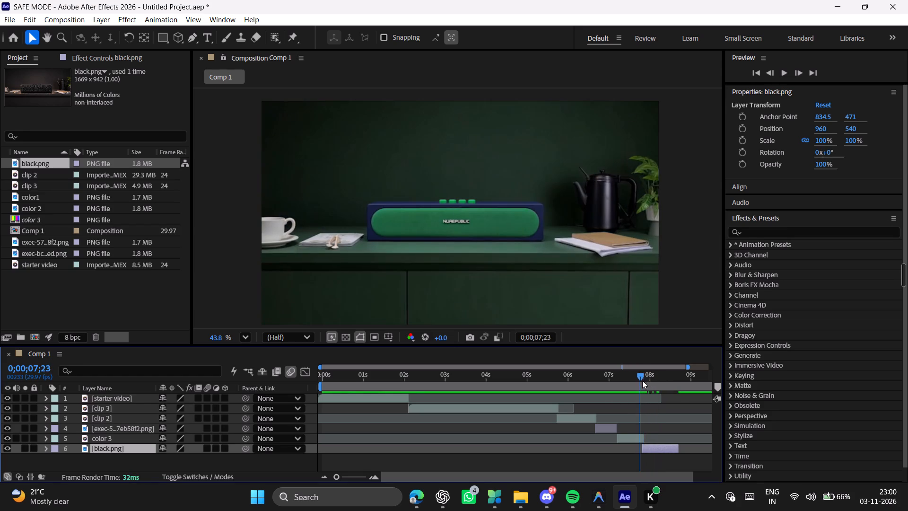
left_click_drag(642, 380, 656, 387)
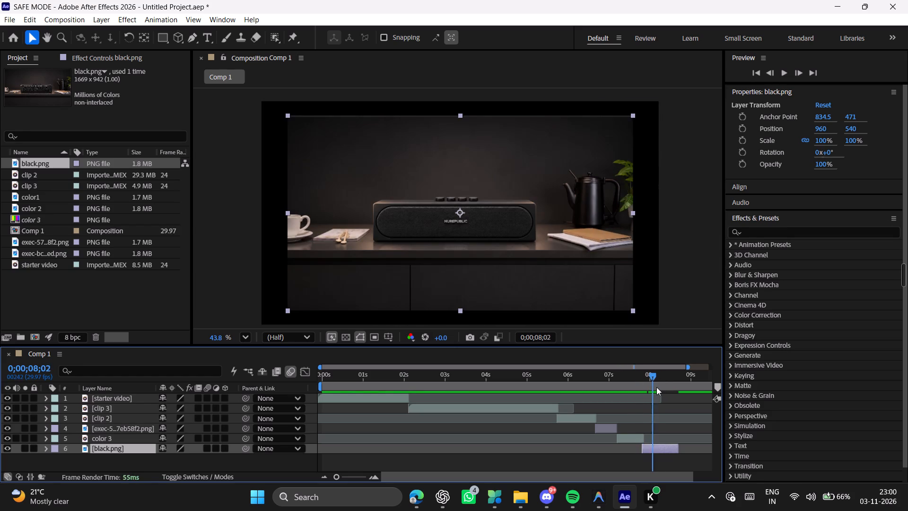
left_click_drag(656, 387, 655, 388)
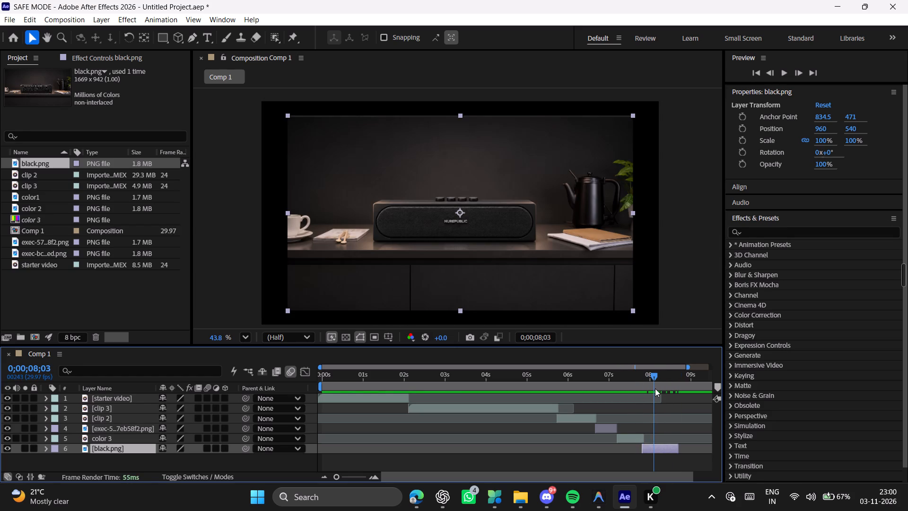
right_click(484, 235)
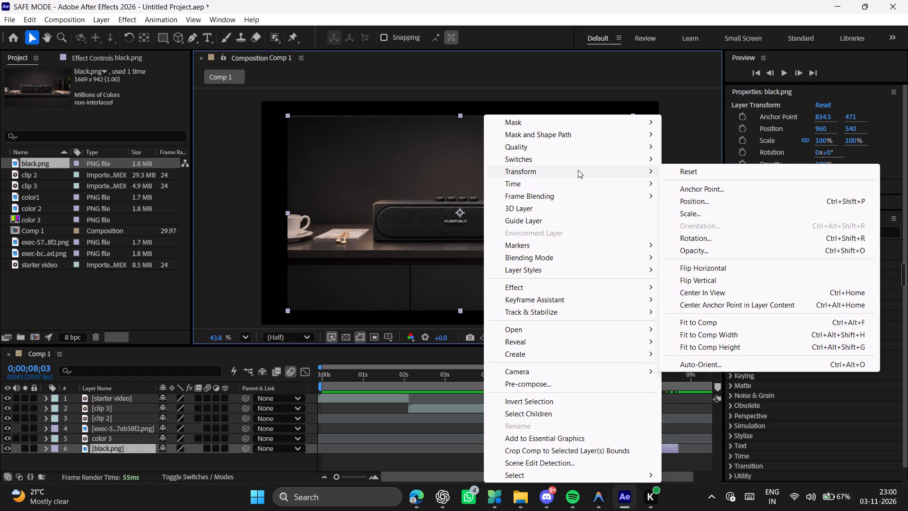
left_click(727, 328)
Examine the cut between the green color 3 shot and the black.png shot around 0;00;07;24.
left_click_drag(658, 378, 647, 377)
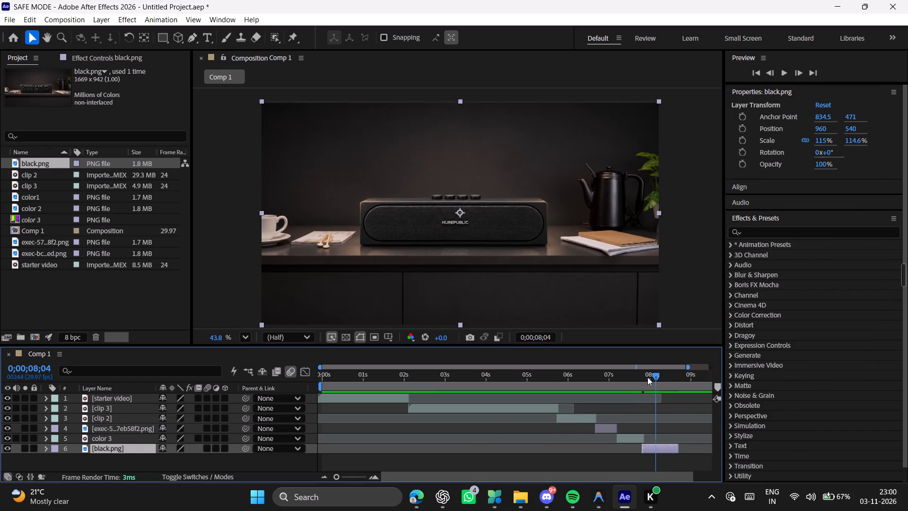
left_click_drag(647, 377, 642, 377)
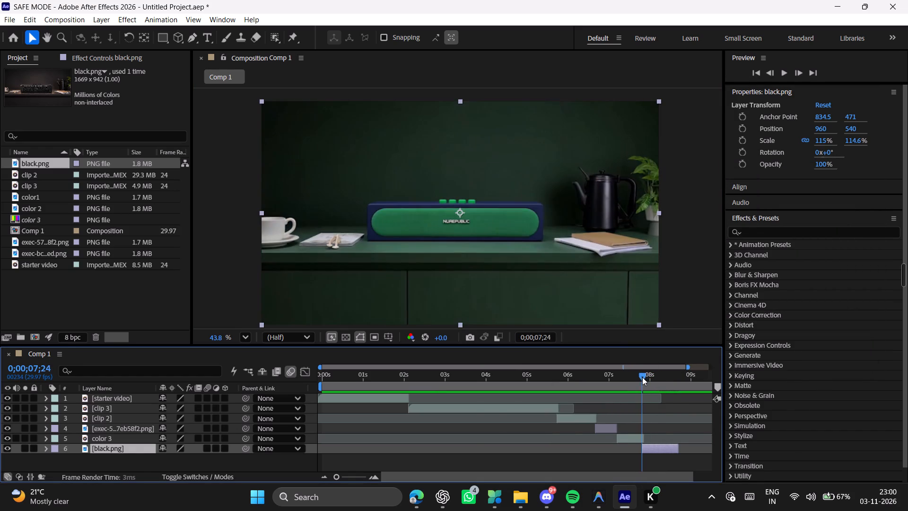
left_click_drag(642, 377, 630, 378)
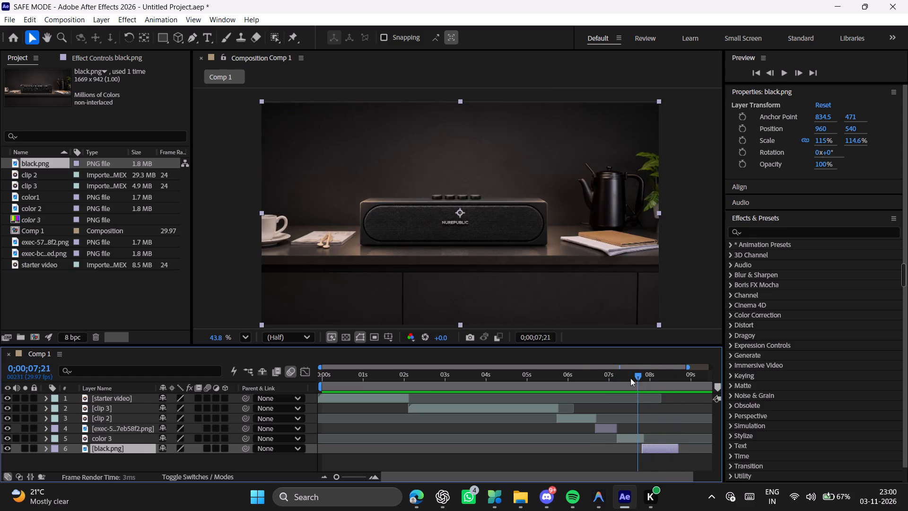
left_click_drag(630, 378, 623, 379)
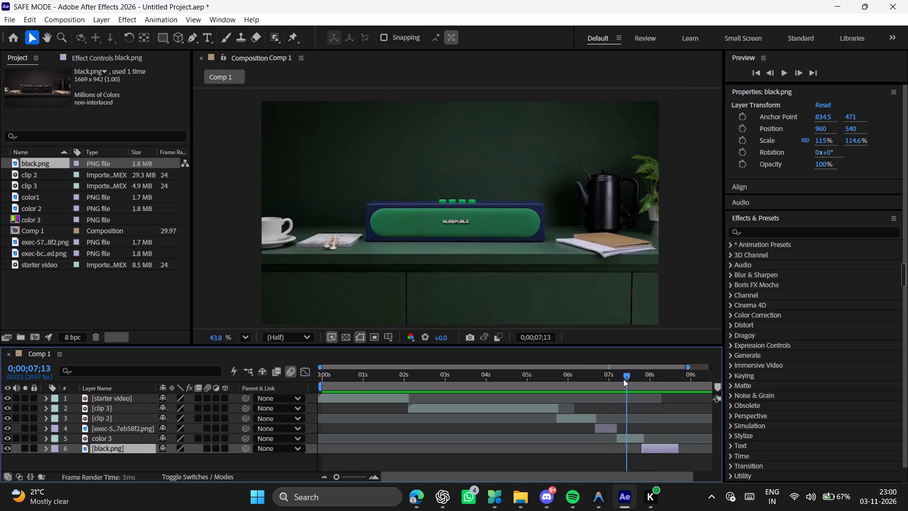
left_click_drag(623, 379, 633, 379)
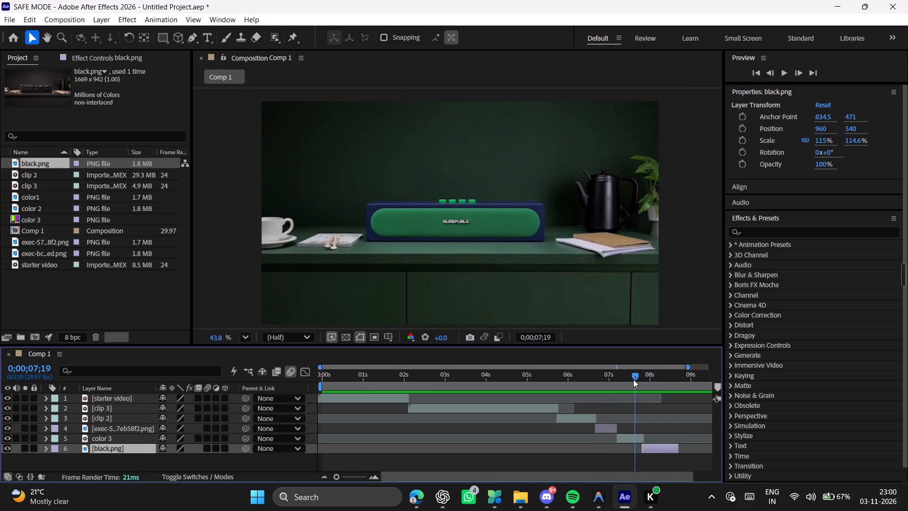
left_click_drag(633, 379, 642, 380)
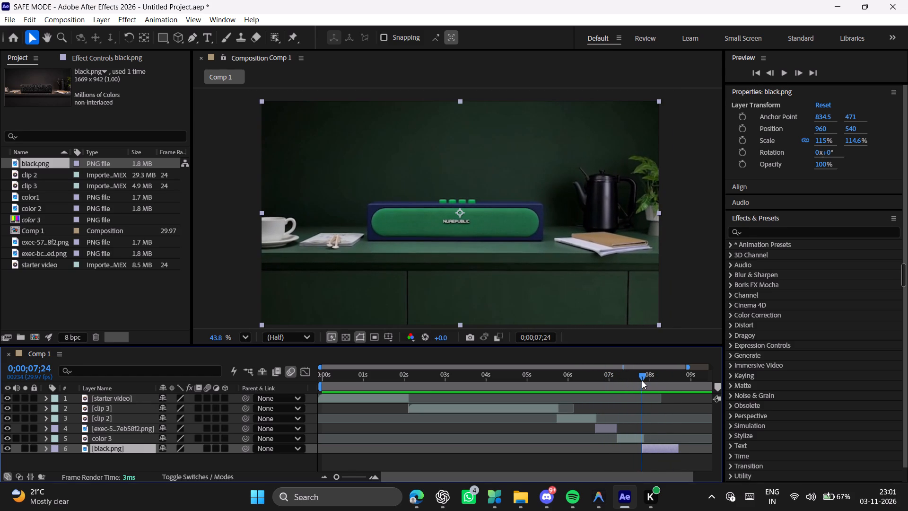
left_click_drag(642, 380, 646, 381)
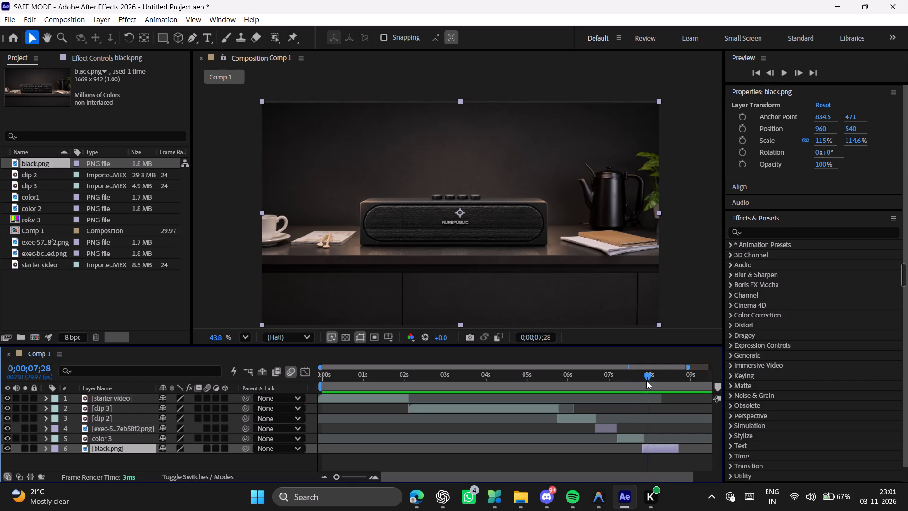
left_click_drag(646, 381, 647, 382)
left_click_drag(647, 382, 645, 383)
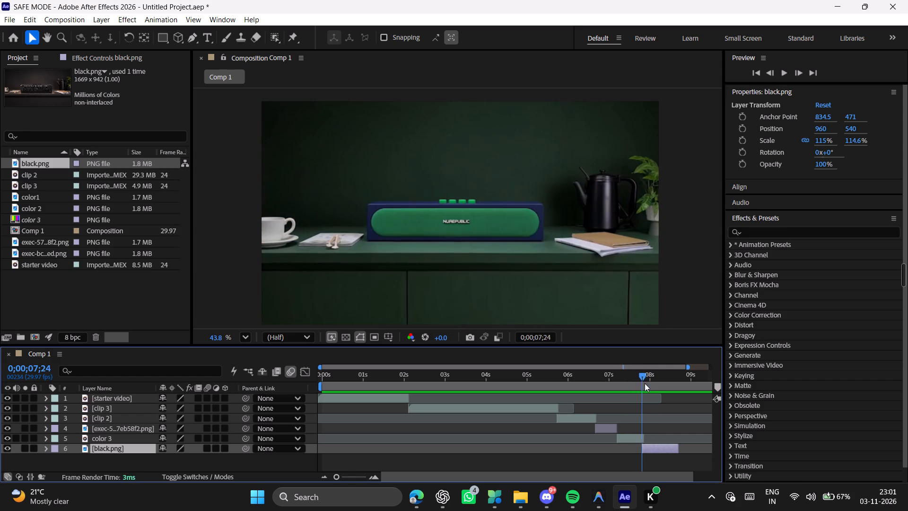
left_click_drag(645, 383, 648, 386)
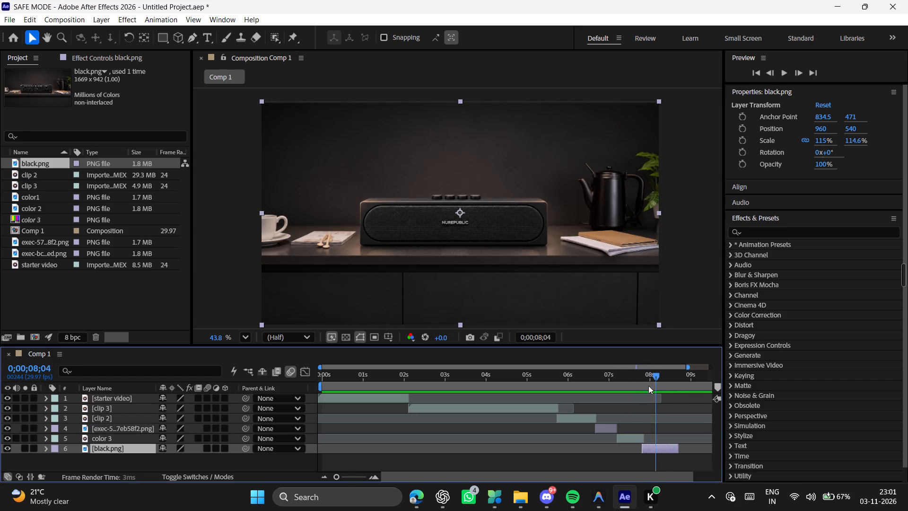
left_click_drag(648, 386, 646, 386)
Trim the end of the black.png layer back to about 8.4 seconds.
left_click_drag(676, 448, 666, 448)
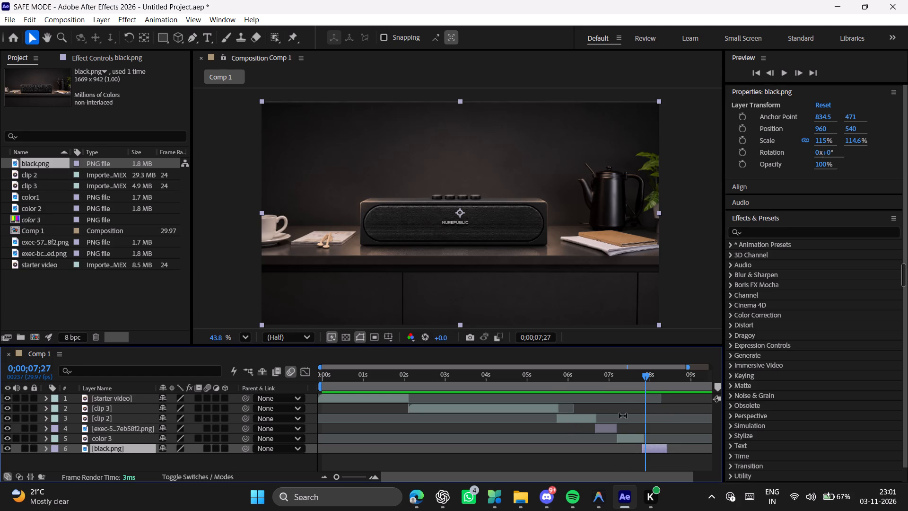
Keyframe the black.png Scale at 0;00;07;25, set it to 127%, and preview the cut briefly.
left_click(648, 379)
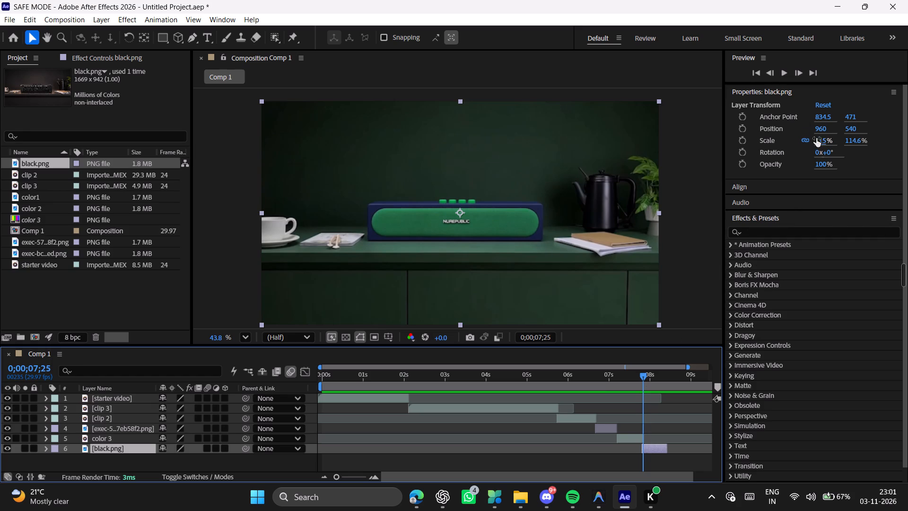
left_click(739, 140)
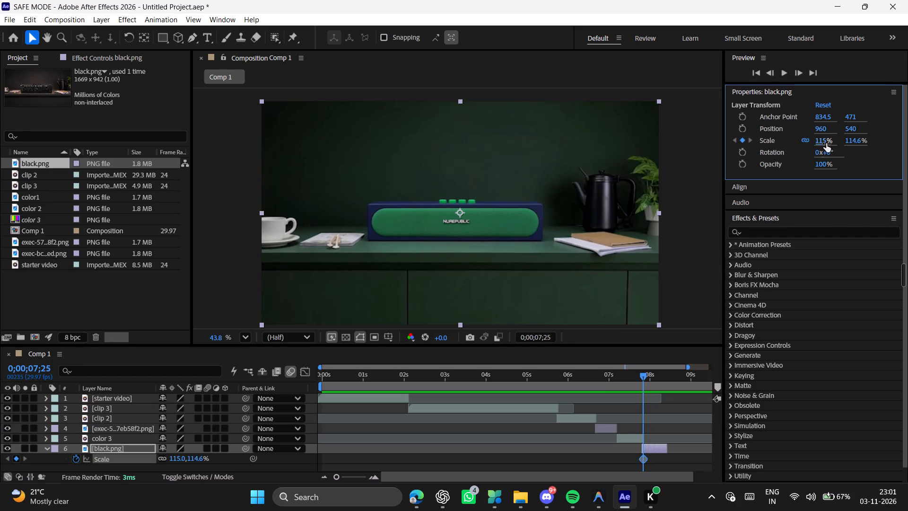
left_click_drag(826, 143, 836, 143)
key("space")
key("space")
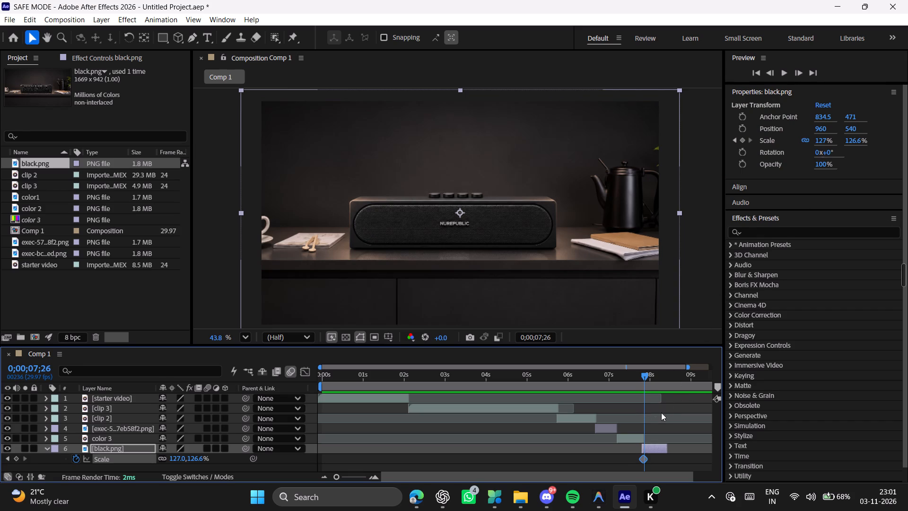
Add a second Scale keyframe of 117% to black.png at 0;00;08;04 and preview the zoom-out.
left_click_drag(646, 374, 658, 374)
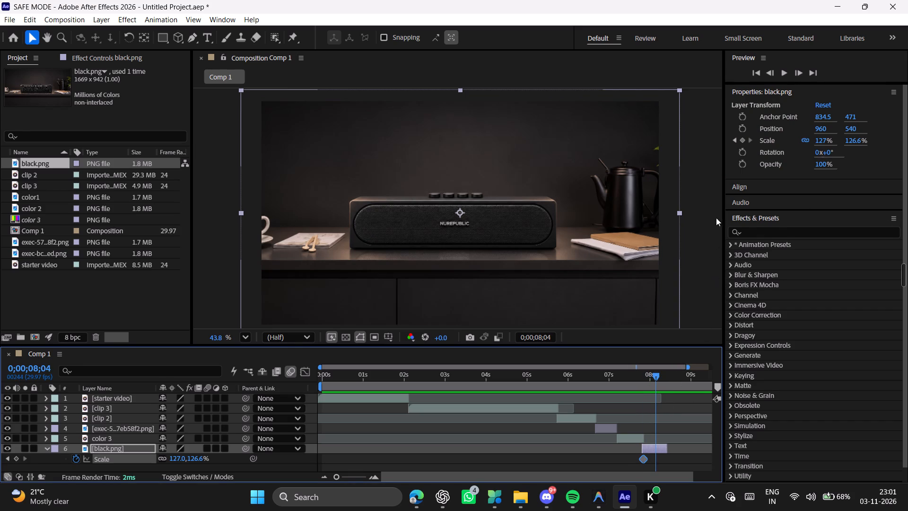
left_click_drag(819, 142, 809, 146)
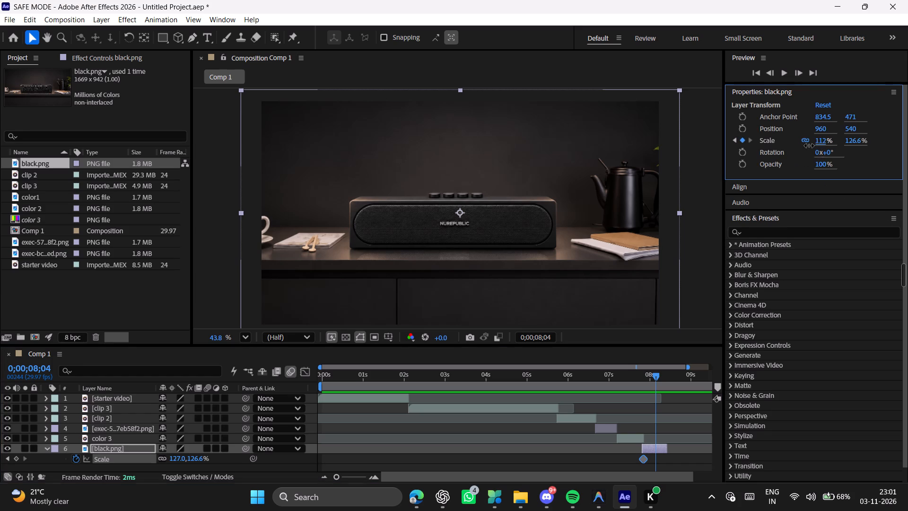
left_click_drag(809, 146, 814, 146)
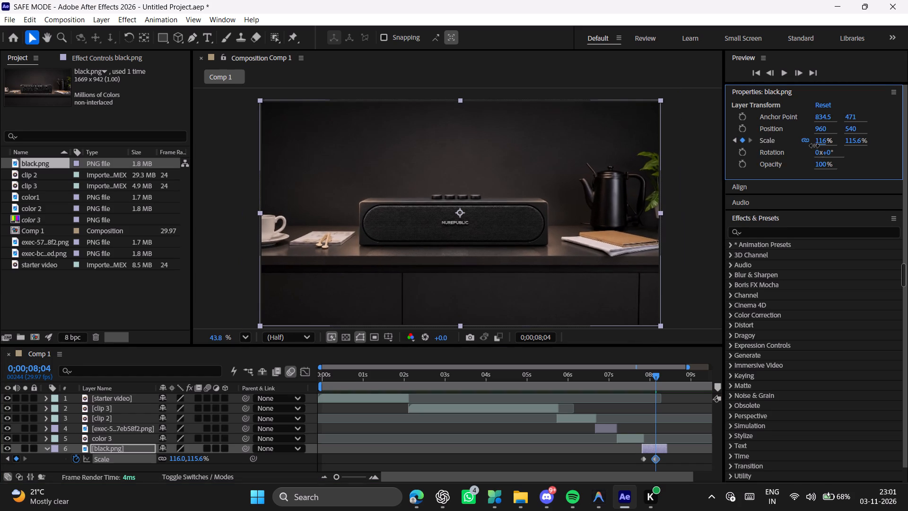
left_click_drag(814, 146, 819, 150)
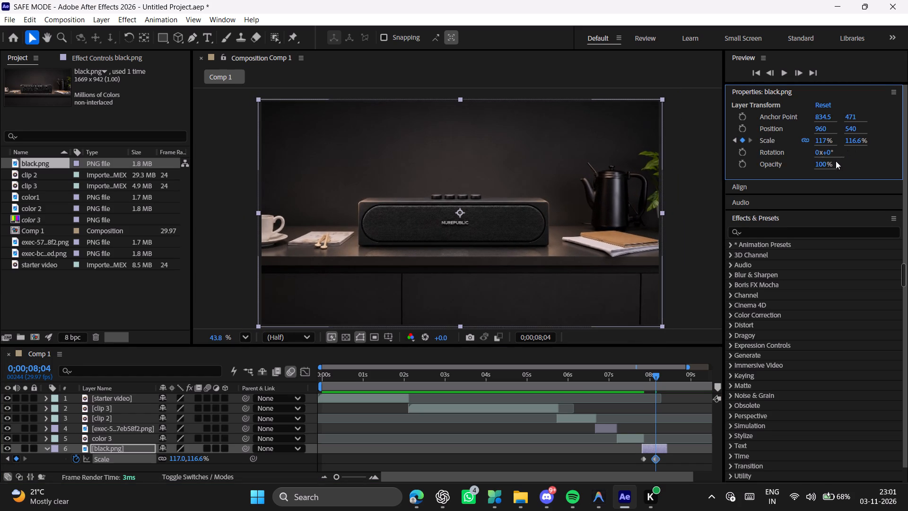
key("space")
key("space")
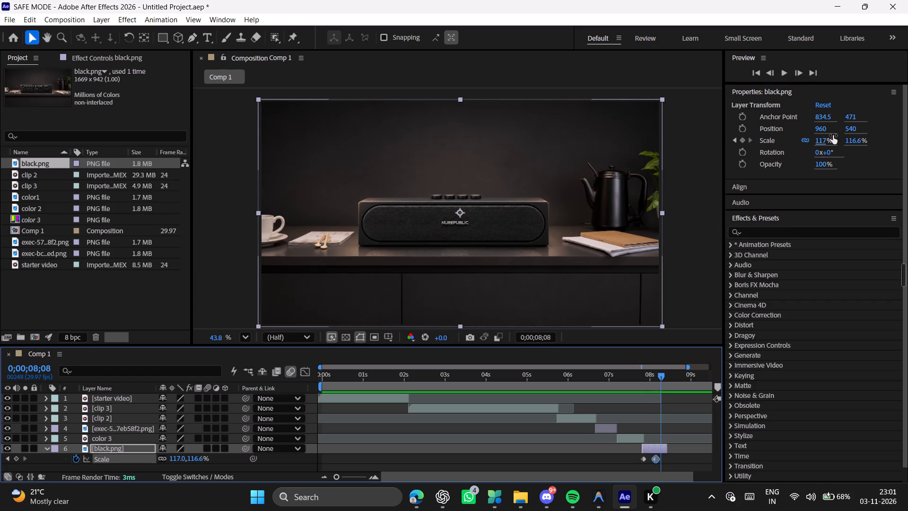
Add a third Scale keyframe of 114% to black.png at 0;00;08;08.
left_click_drag(825, 141, 829, 147)
Play back Comp 1 from the starter video onward and review the black.png zoom-out up to 0;00;08;12.
left_click_drag(656, 373, 345, 389)
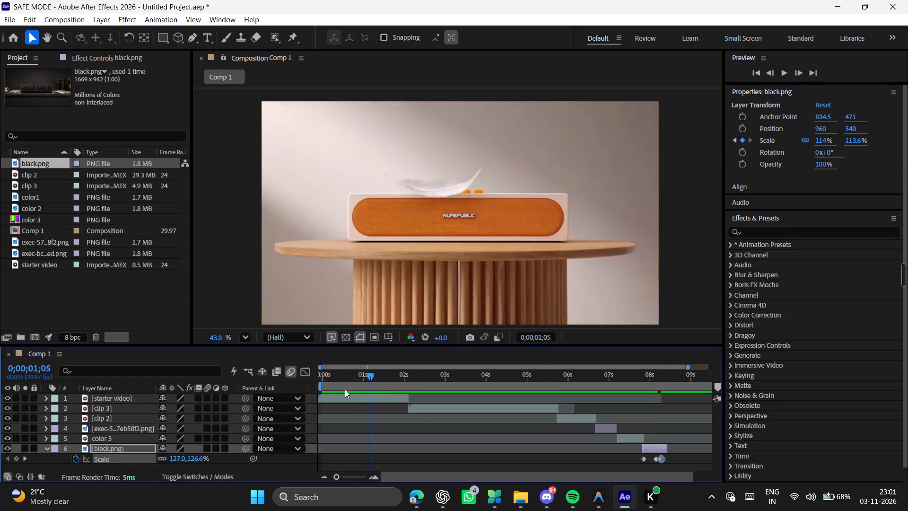
left_click_drag(345, 389, 367, 403)
key("space")
key("space")
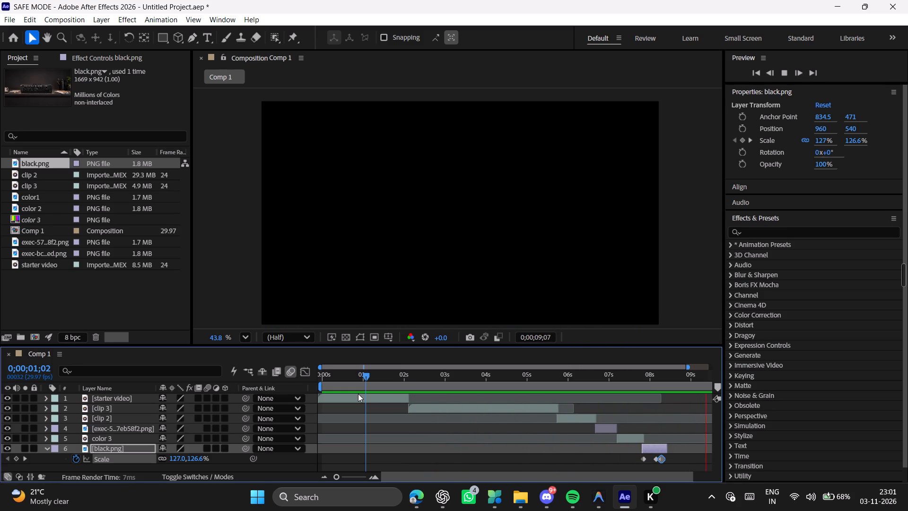
key("space")
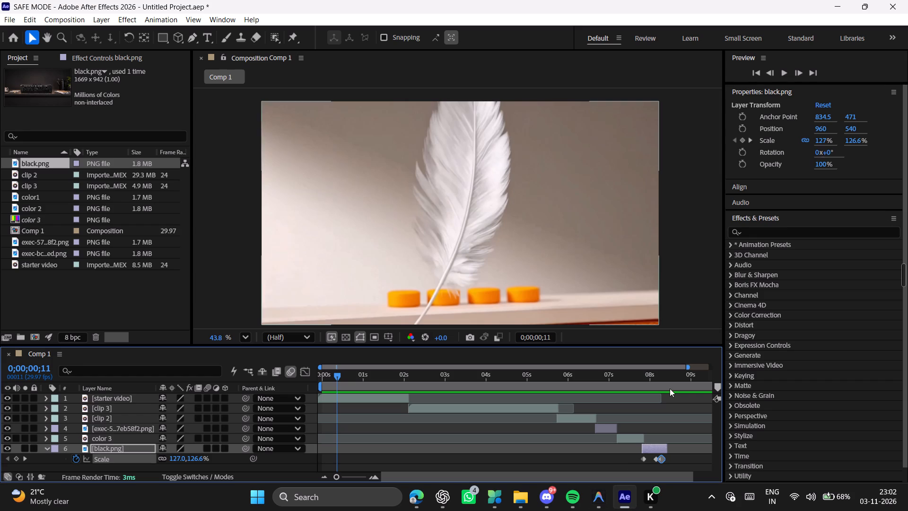
left_click_drag(689, 377, 655, 378)
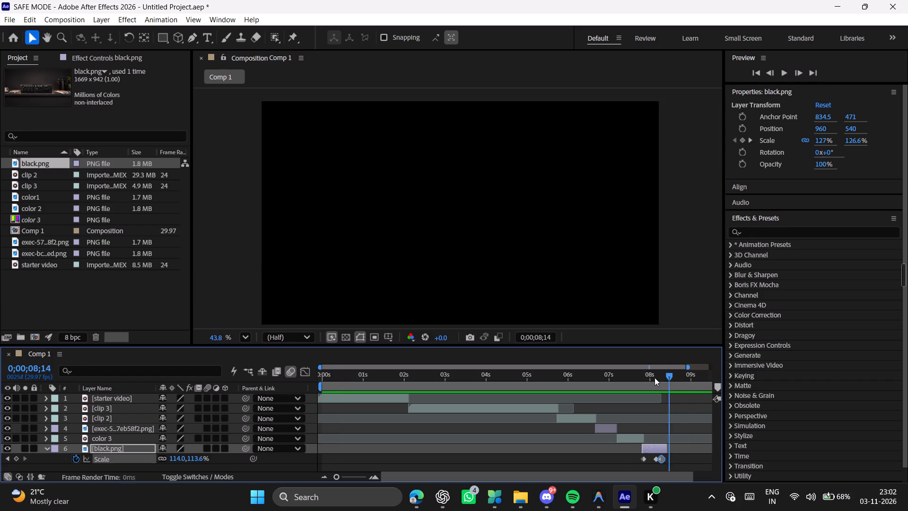
left_click_drag(655, 378, 666, 382)
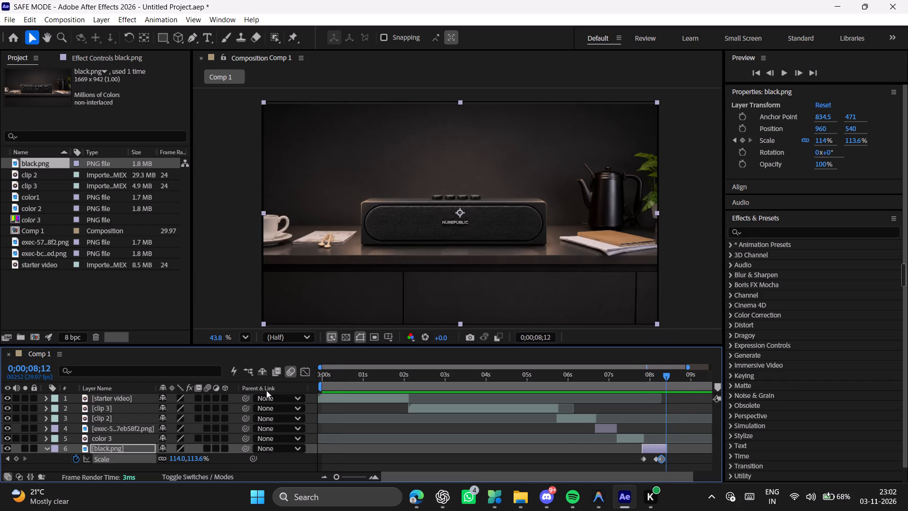
Switch to Microsoft Edge, search for "gdrive login" in a new tab, and open Google Drive from the results.
left_click(411, 503)
left_click(791, 12)
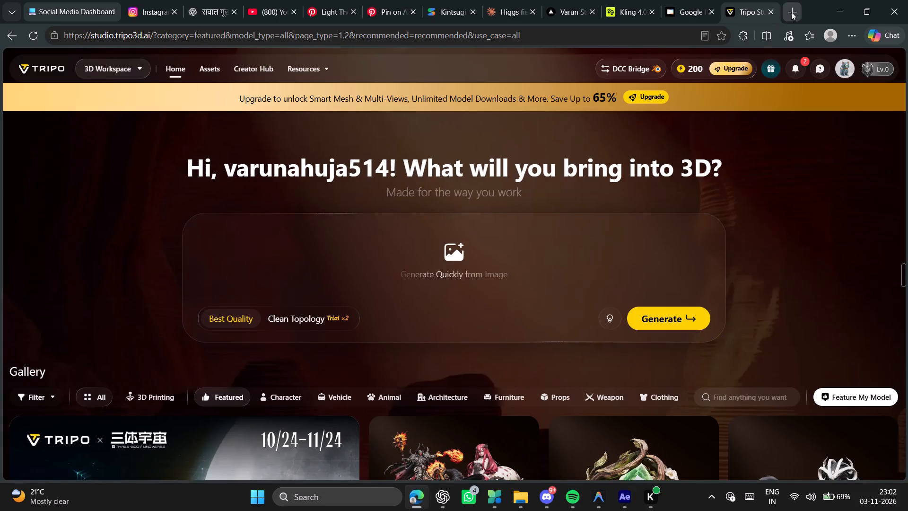
key("g")
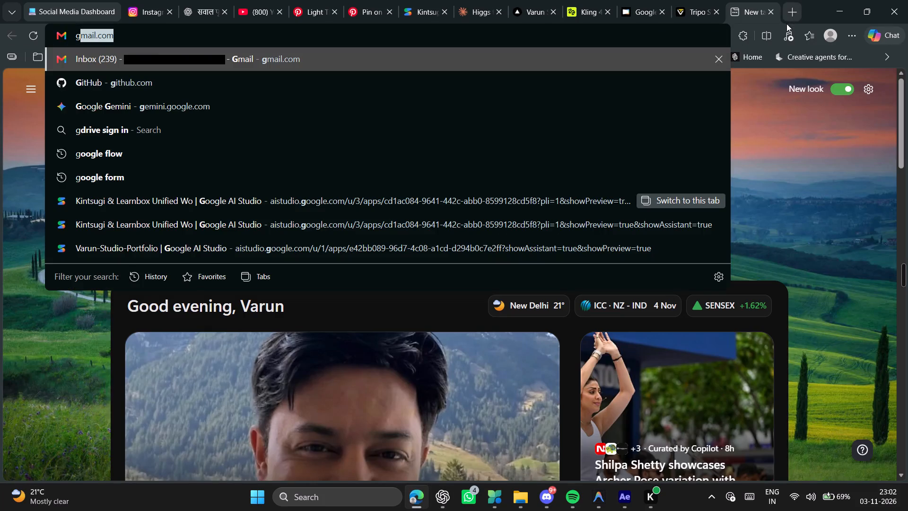
type("dr")
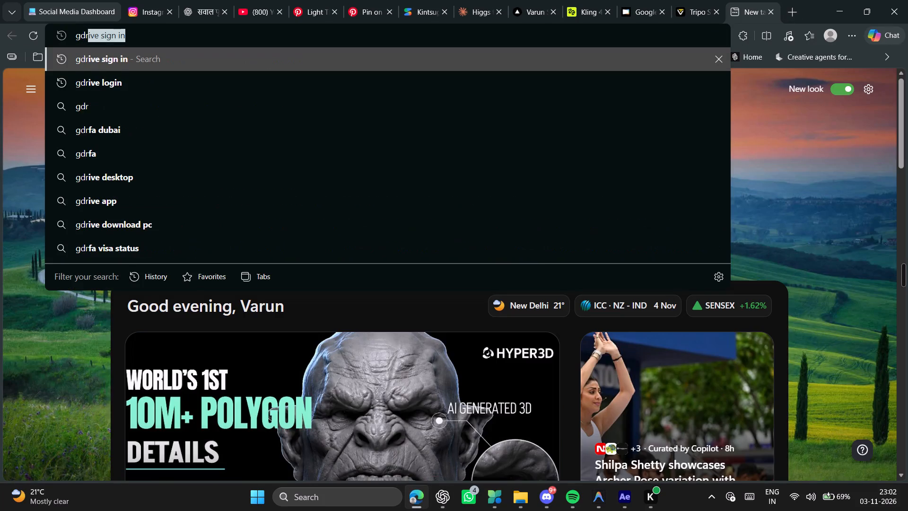
left_click(345, 83)
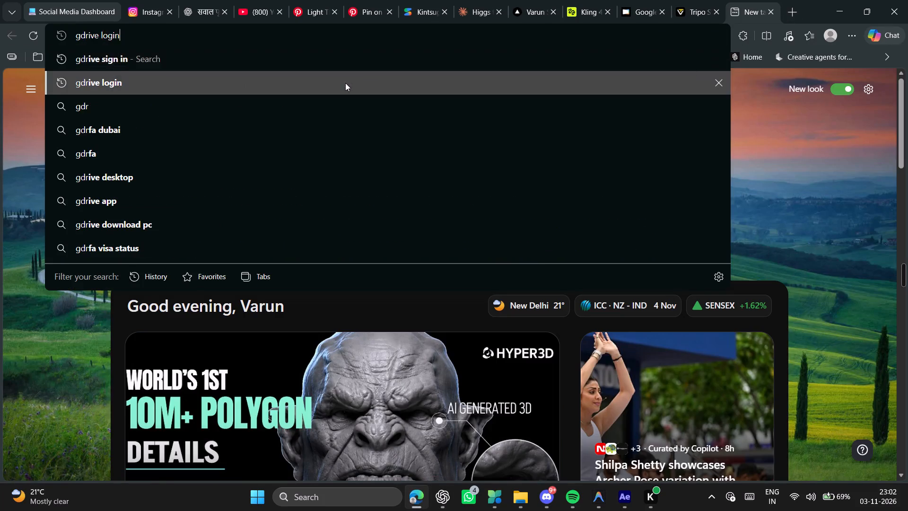
left_click(168, 214)
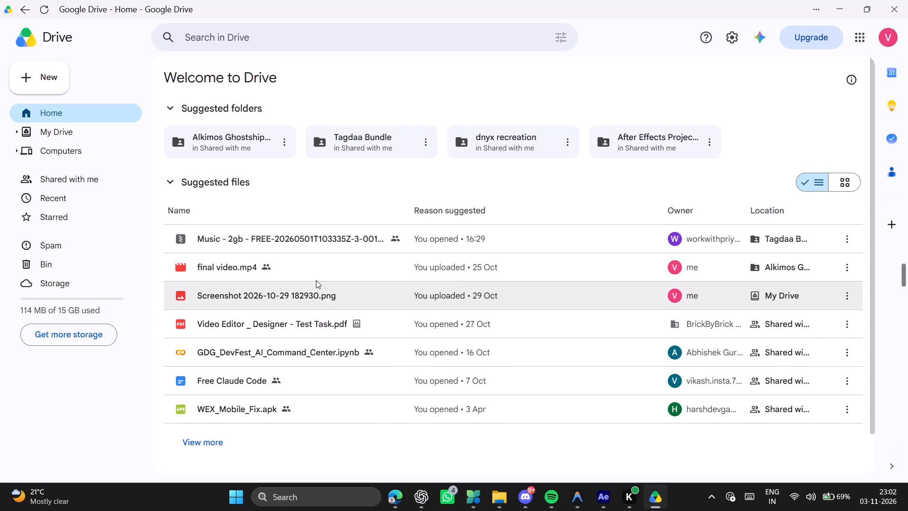
Switch Google Drive to the first alternate account in the account list and close the previous account's window.
left_click(244, 147)
left_click(883, 36)
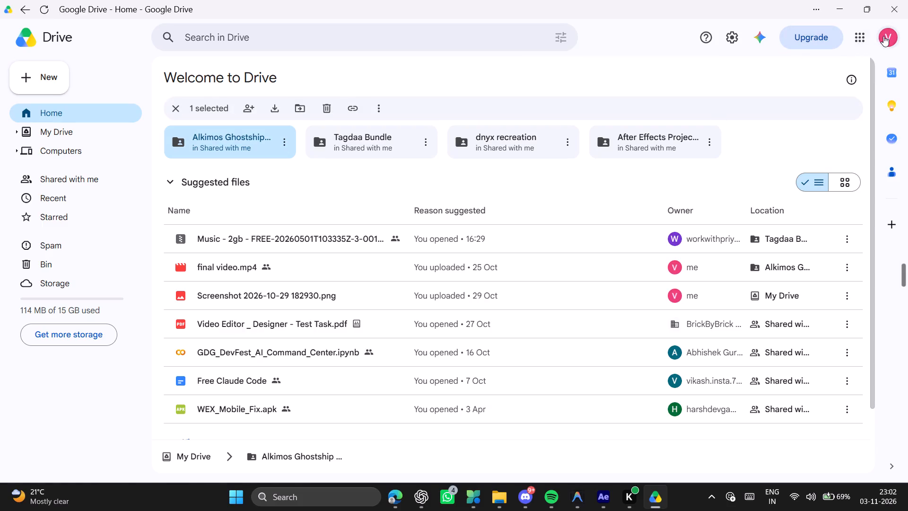
left_click(796, 156)
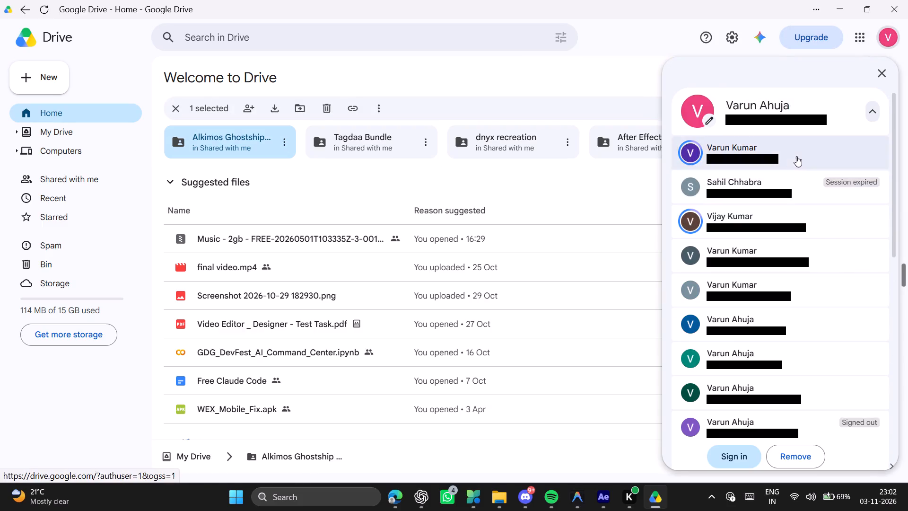
left_click(841, 13)
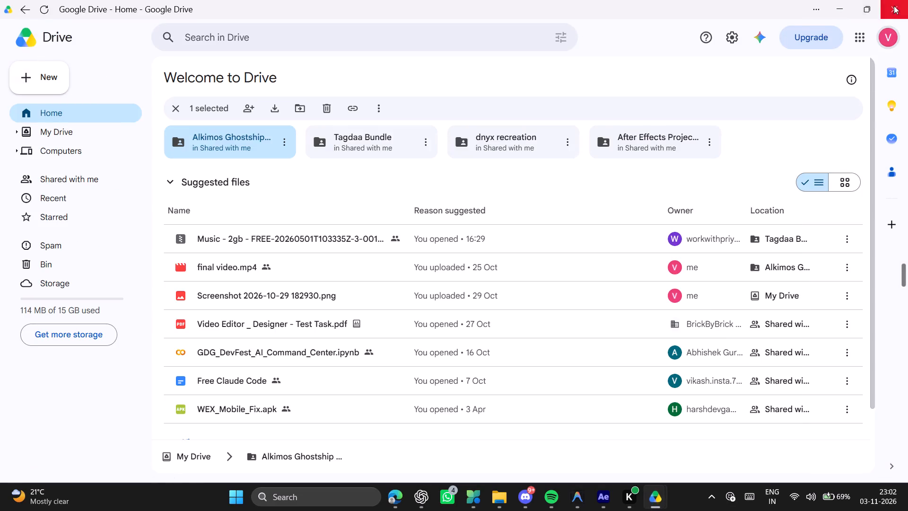
left_click(894, 6)
left_click(649, 490)
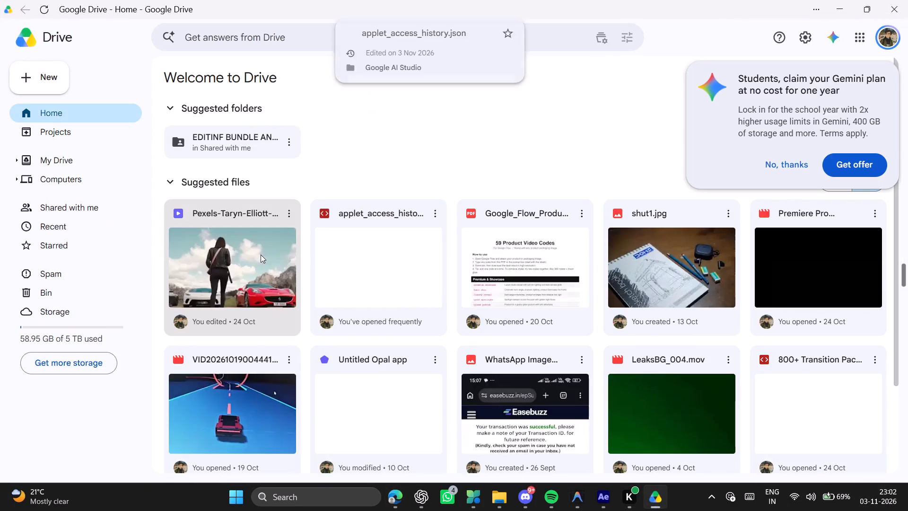
Decline the Gemini offer and look inside the shared EDITINF BUNDLE AND GRAPHICS BUNDLE folder and its EDITING_BUNDLE subfolder.
left_click(797, 166)
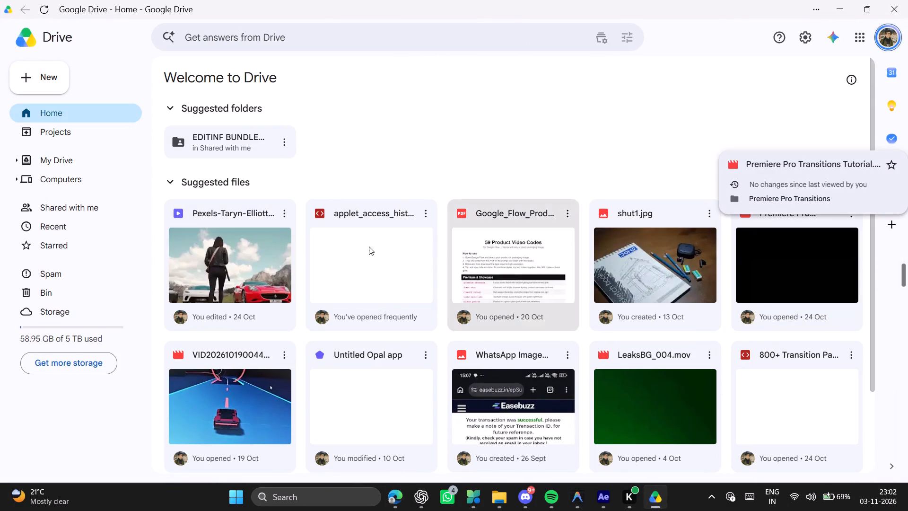
double_click(263, 149)
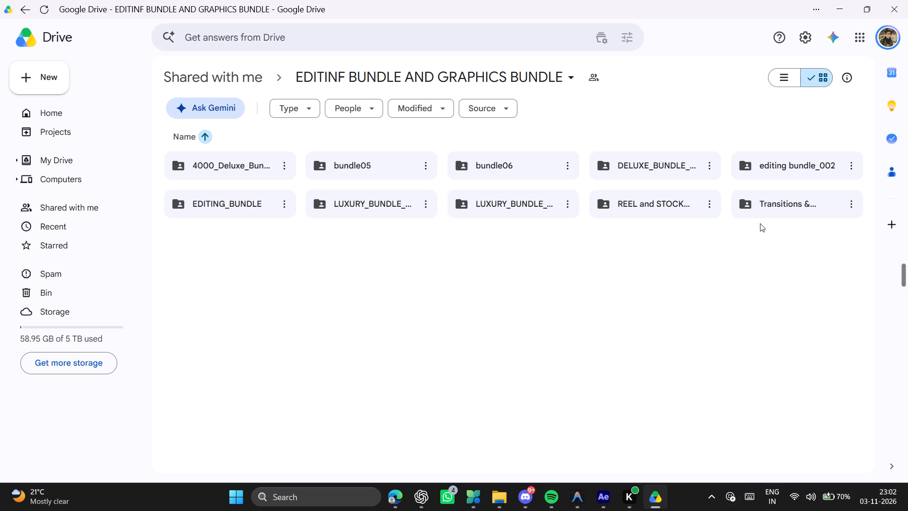
double_click(228, 209)
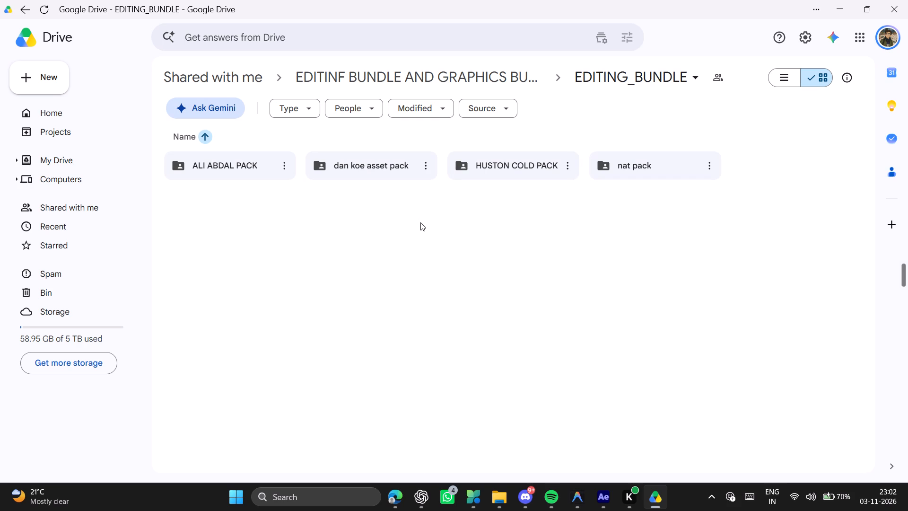
left_click(419, 207)
left_click(393, 76)
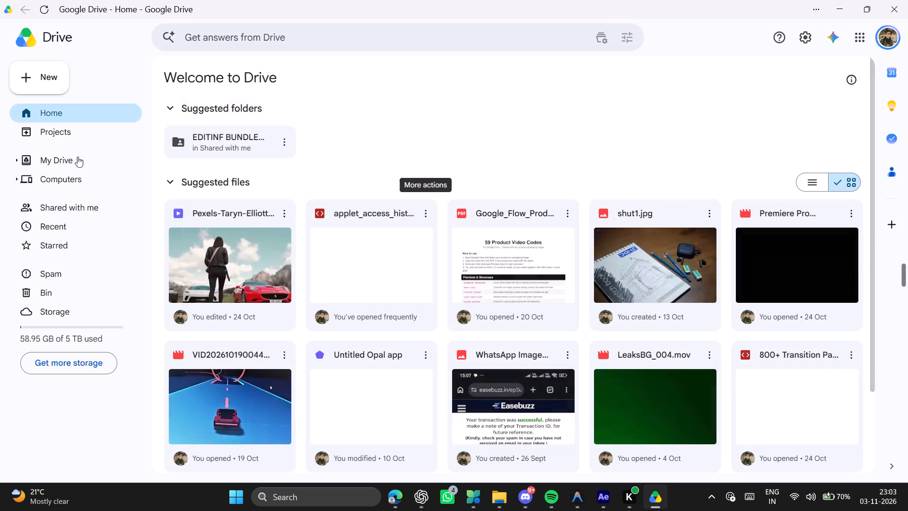
Look through the Drive's Projects, Home and Recent files for usable editing assets, ending back at Home.
left_click(78, 133)
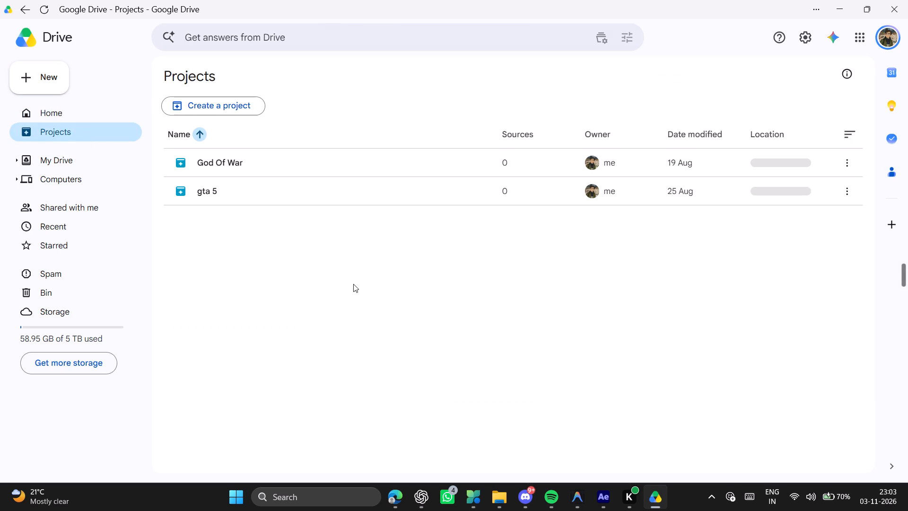
left_click(85, 113)
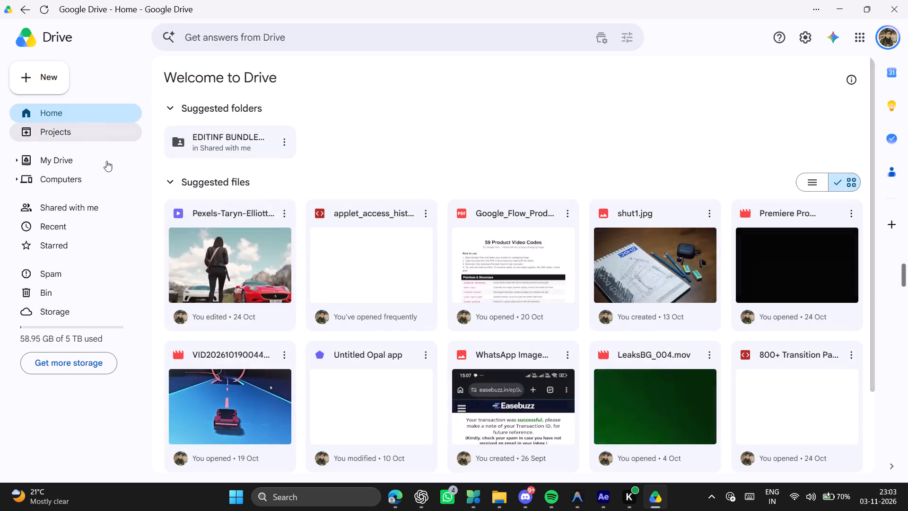
scroll(396, 234, "down", 7)
scroll(402, 234, "up", 5)
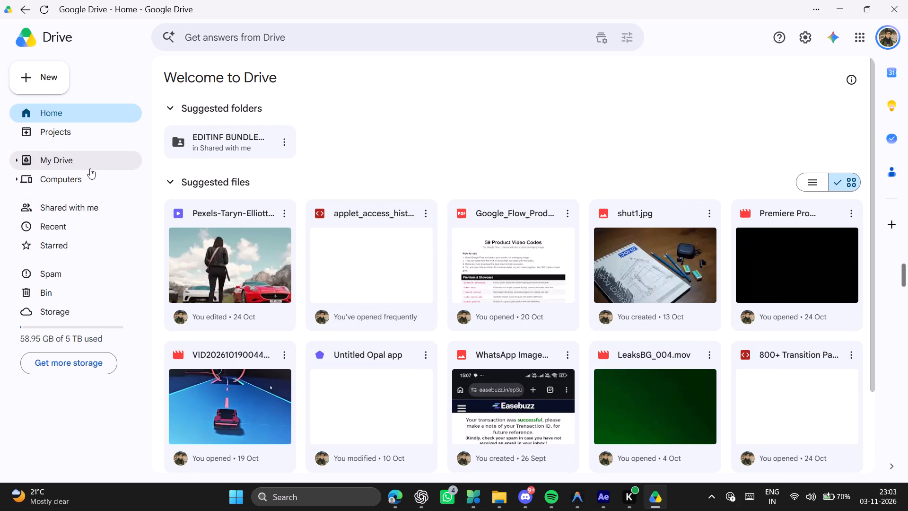
left_click(96, 229)
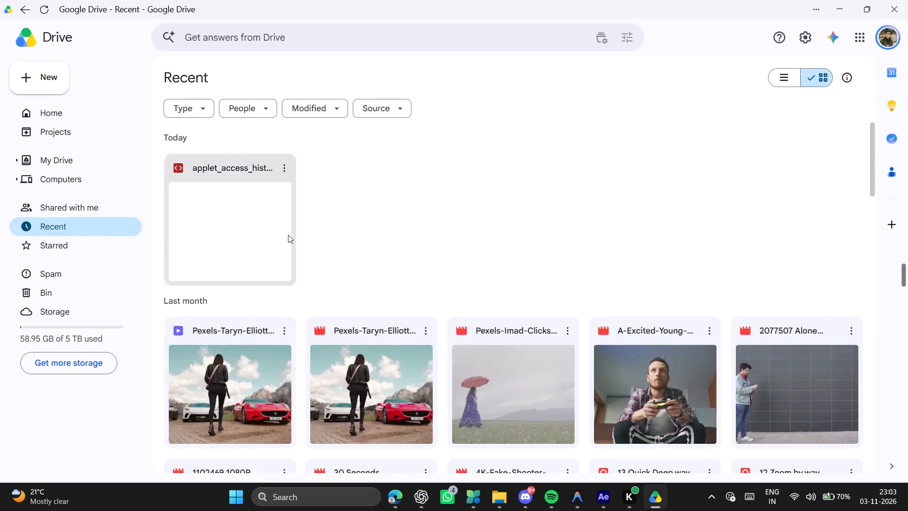
scroll(377, 235, "down", 3)
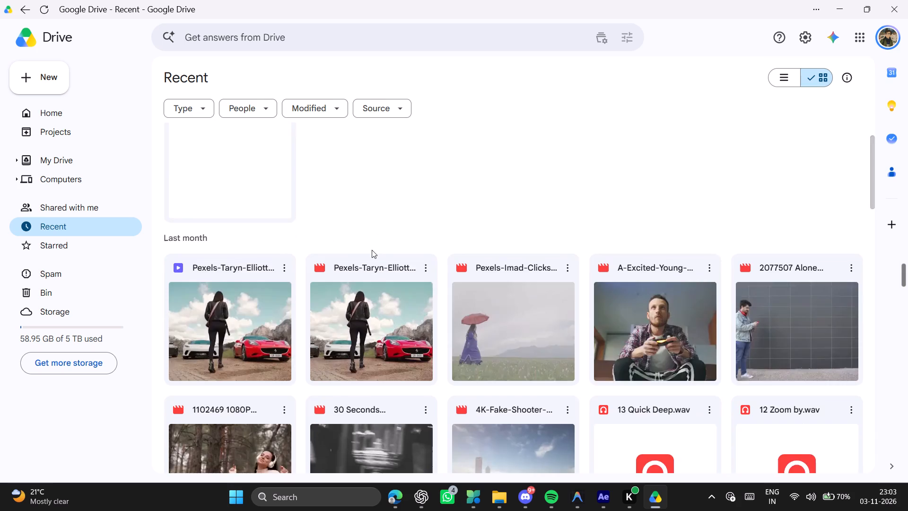
scroll(372, 250, "down", 3)
scroll(365, 241, "up", 4)
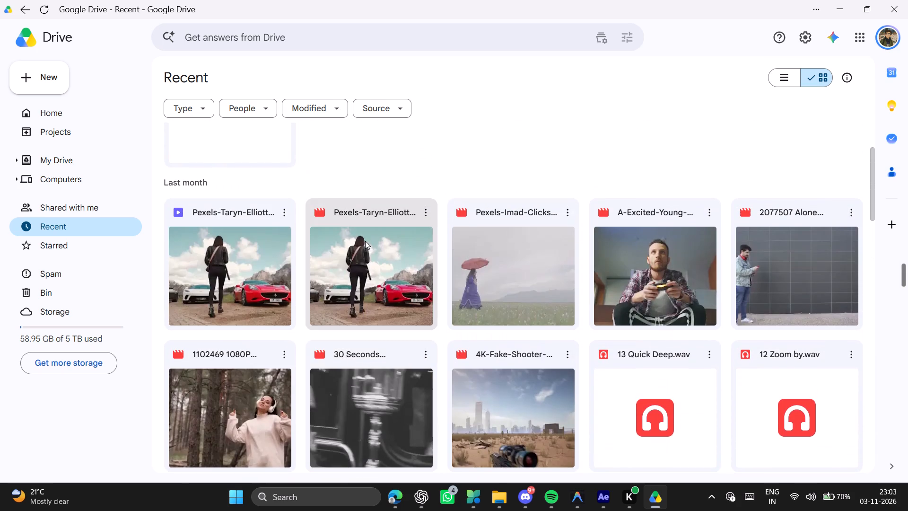
left_click(93, 121)
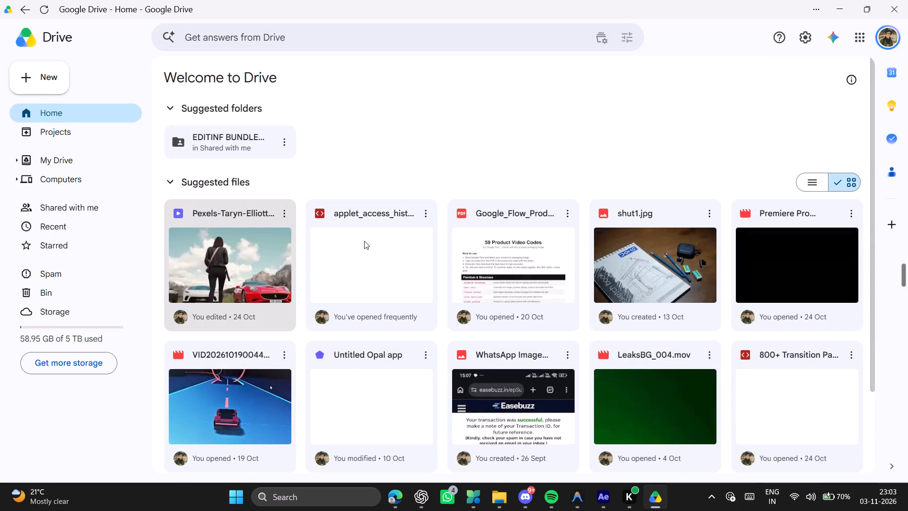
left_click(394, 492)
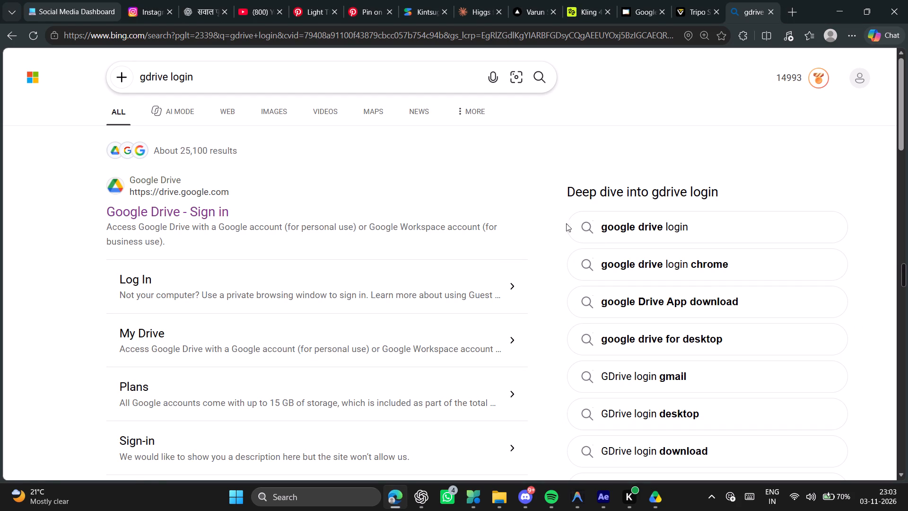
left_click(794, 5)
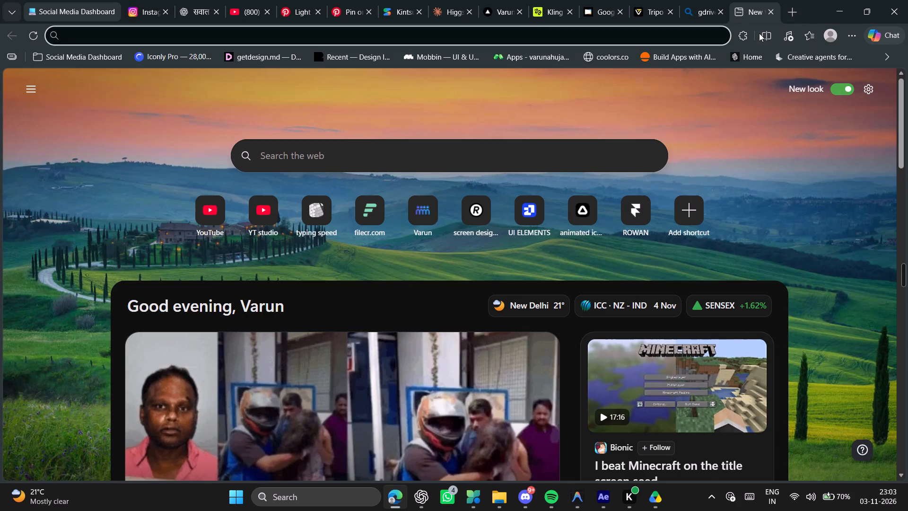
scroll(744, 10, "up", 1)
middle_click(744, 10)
Return to After Effects and scrub through Comp 1, examining the cuts between the orange, green color 3 and black.png shots.
left_click(840, 10)
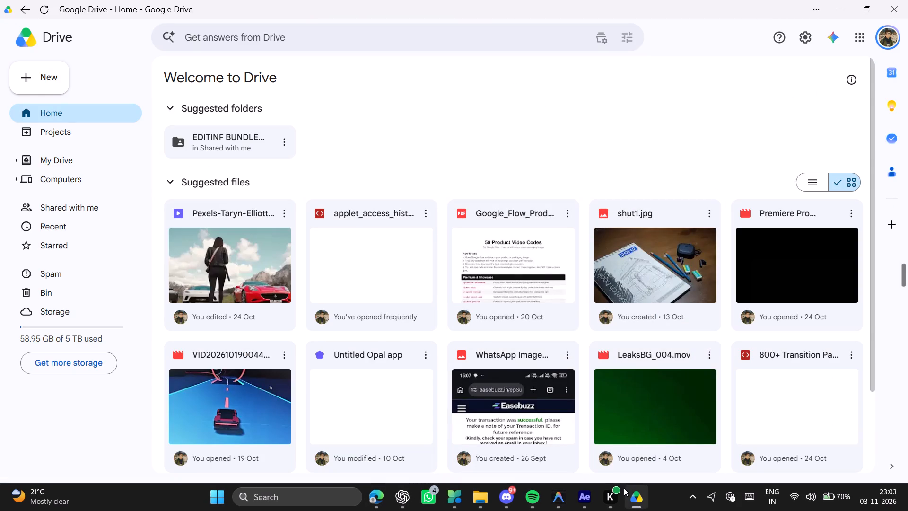
left_click(606, 497)
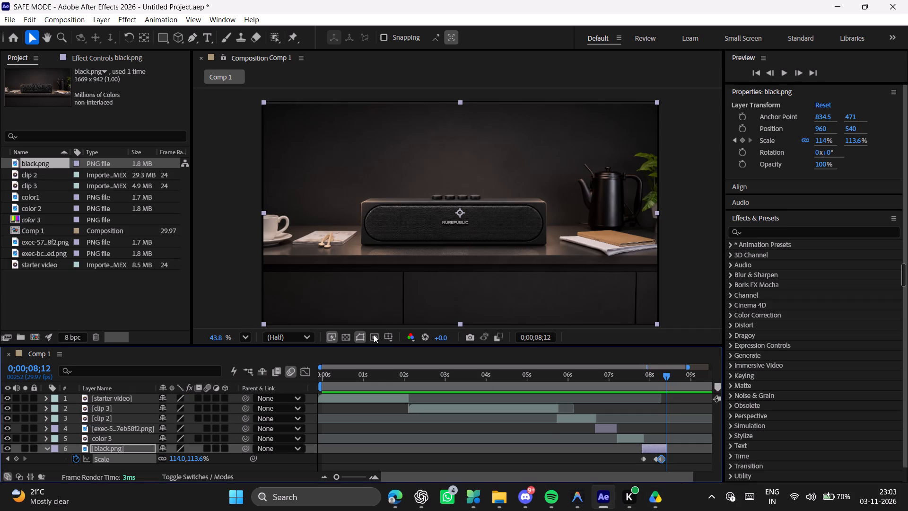
left_click_drag(664, 377, 639, 373)
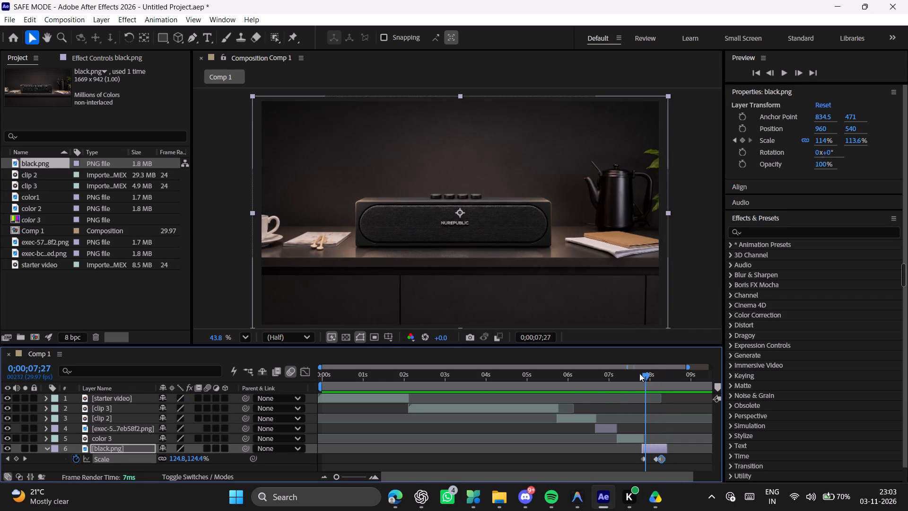
left_click_drag(639, 373, 630, 380)
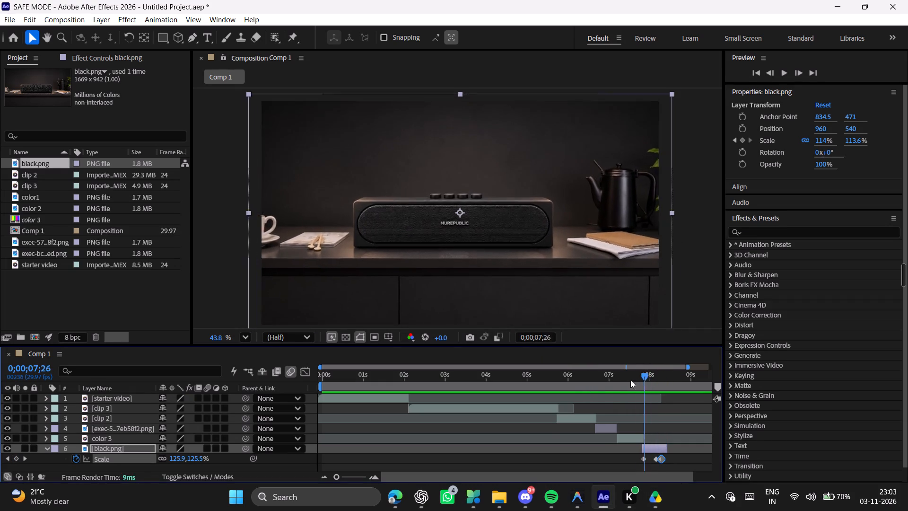
left_click_drag(630, 380, 380, 380)
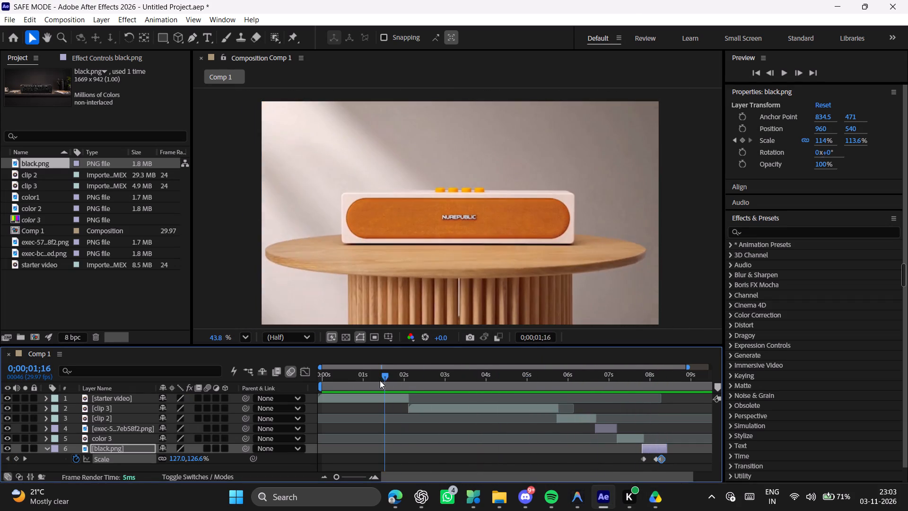
left_click_drag(380, 380, 641, 402)
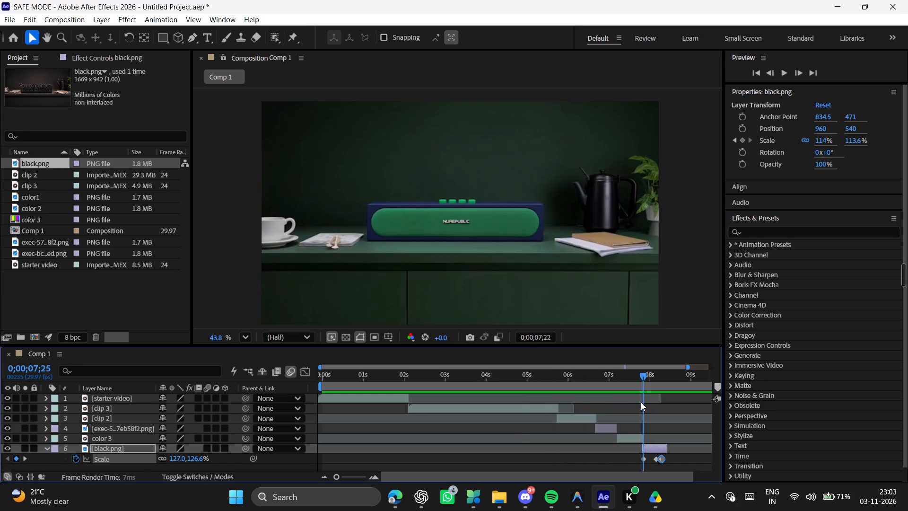
left_click_drag(641, 402, 612, 402)
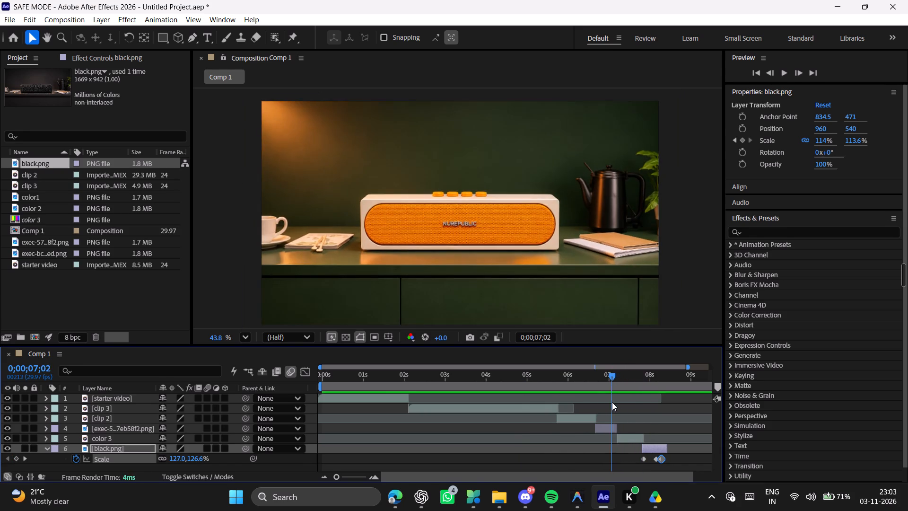
left_click_drag(612, 402, 631, 403)
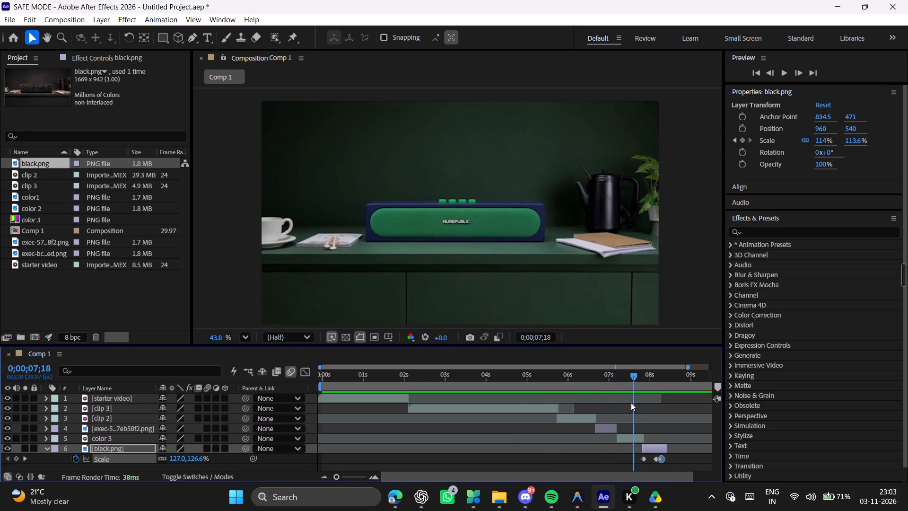
Scrub back and forth over the orange, green color 3 and black.png shots to examine their cuts and scale motion.
left_click_drag(631, 403, 640, 403)
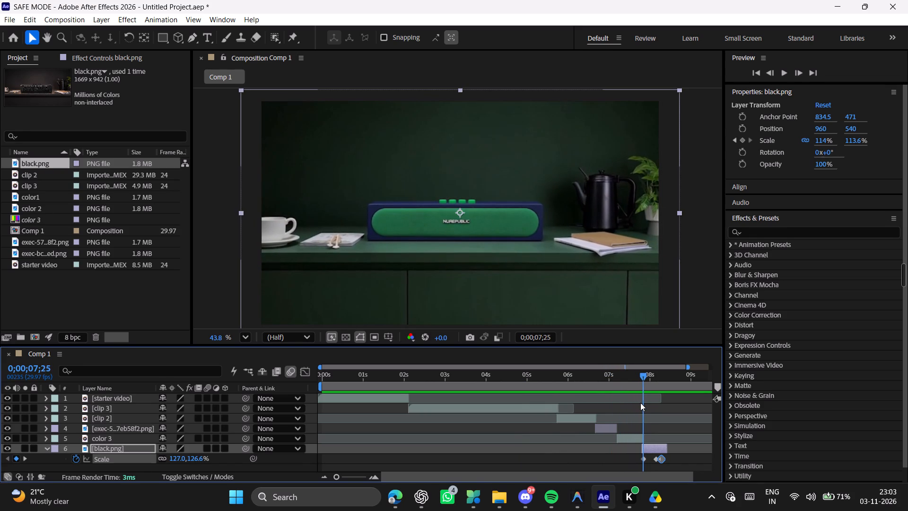
left_click_drag(640, 403, 592, 402)
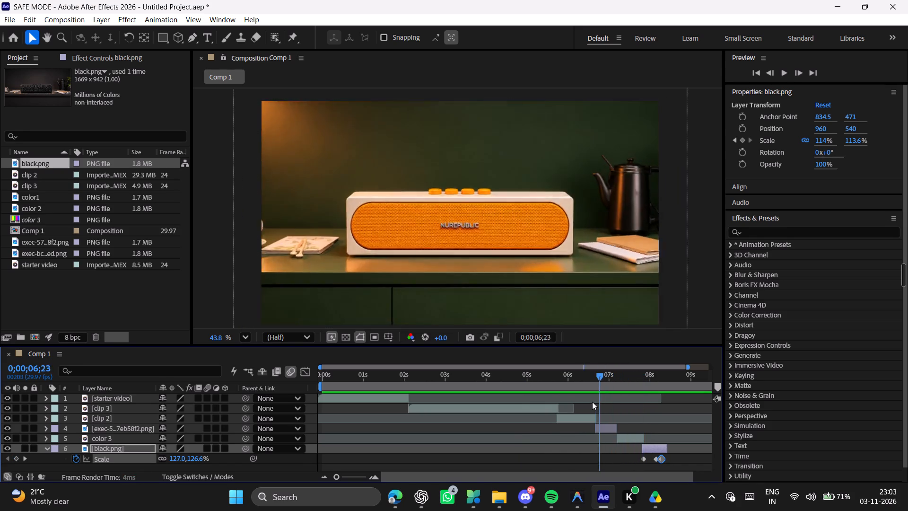
left_click_drag(592, 402, 649, 400)
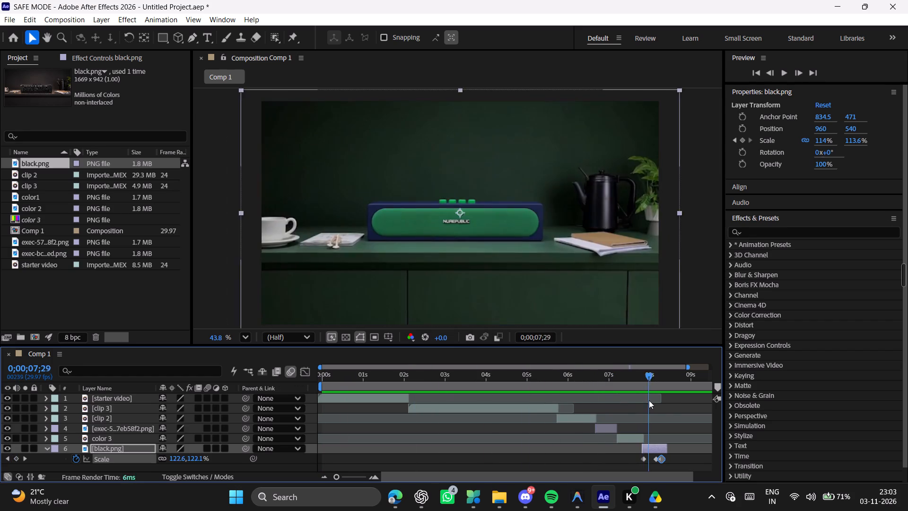
left_click_drag(649, 400, 649, 401)
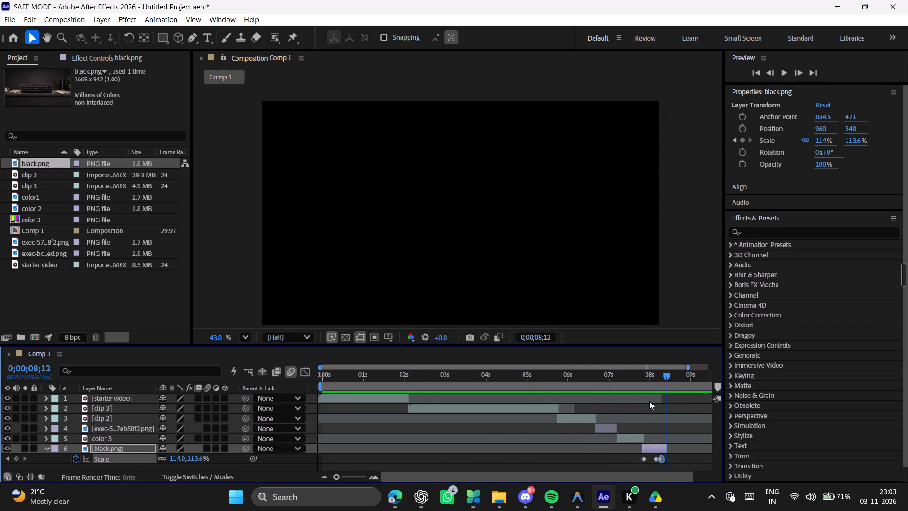
left_click_drag(649, 401, 642, 401)
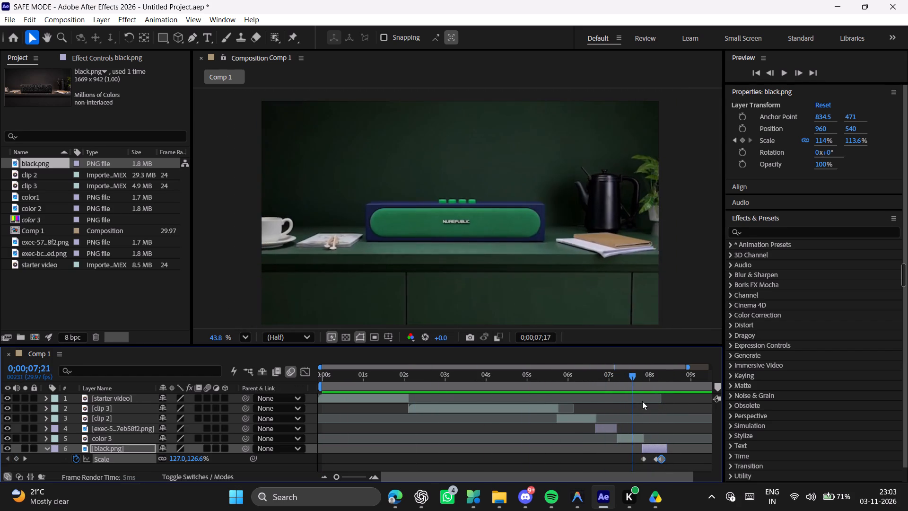
left_click_drag(642, 401, 656, 404)
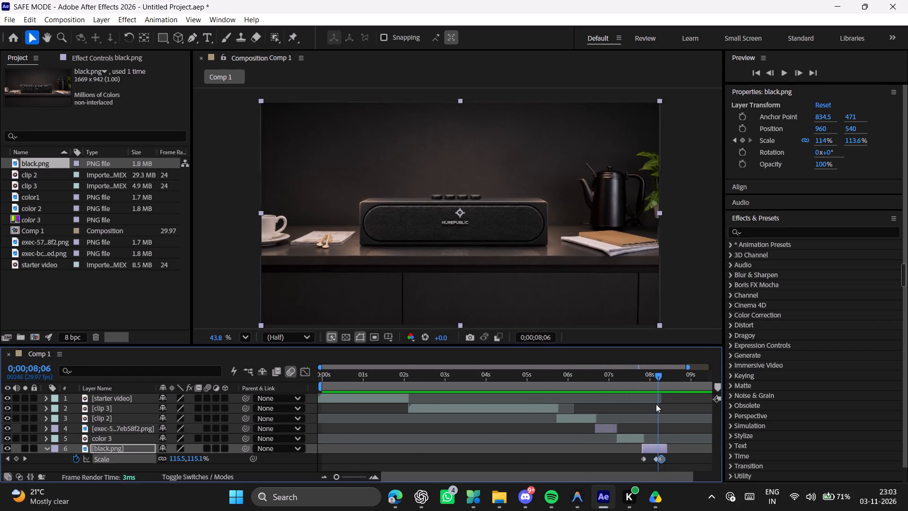
left_click_drag(656, 404, 664, 405)
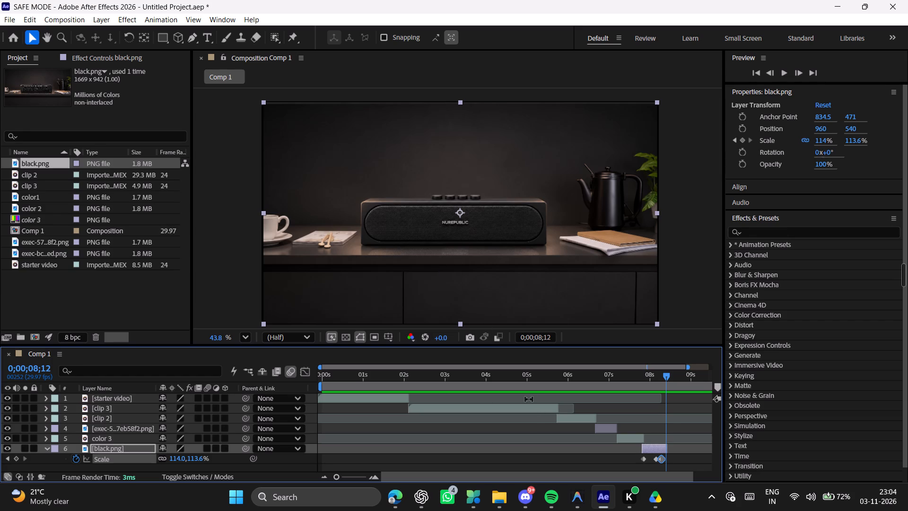
Review Comp 1 from the orange button close-up to the end of black.png, examining the green-to-black transition.
left_click_drag(536, 378, 470, 381)
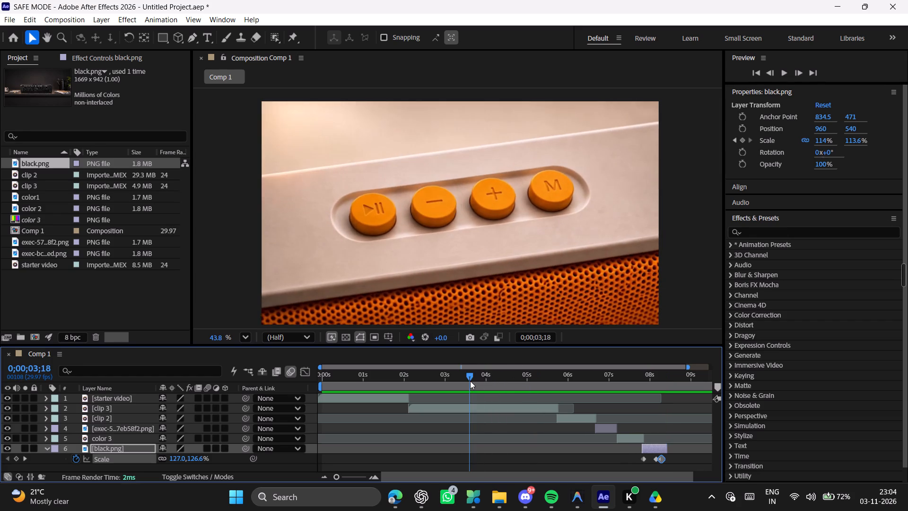
left_click_drag(470, 381, 512, 386)
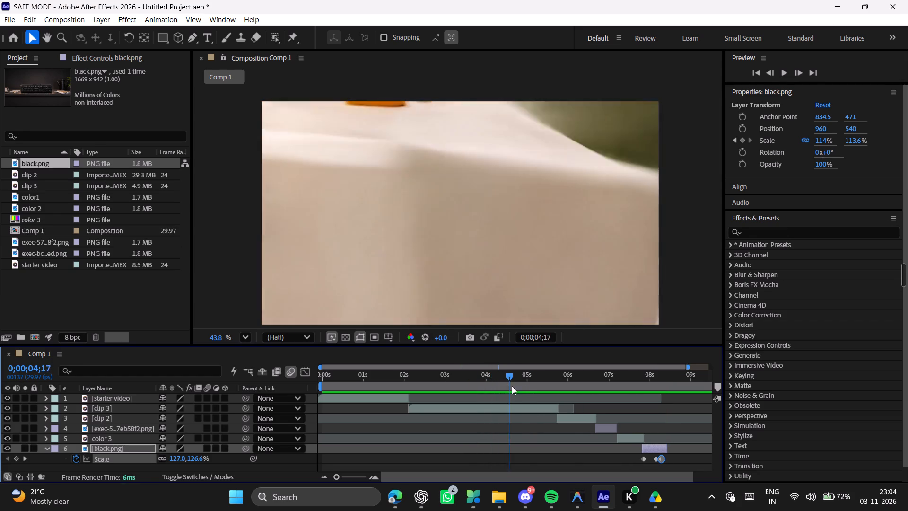
left_click_drag(512, 386, 595, 392)
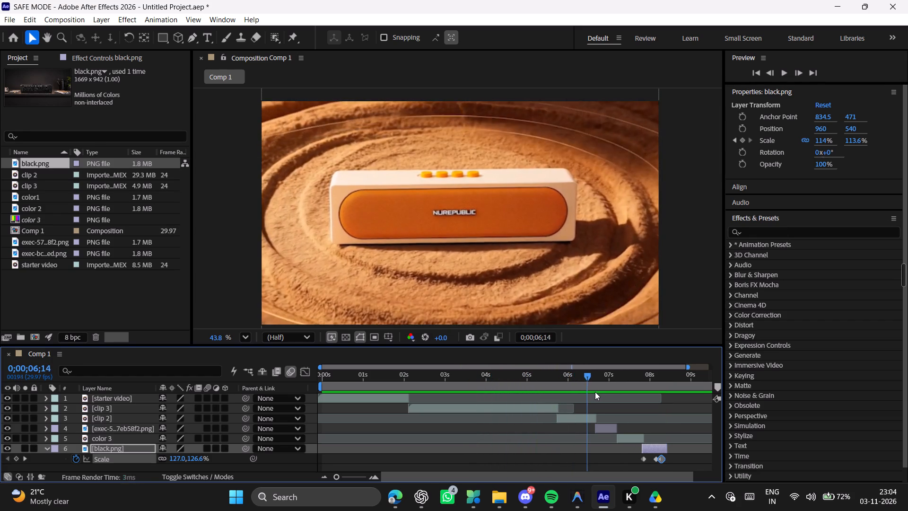
left_click_drag(595, 392, 634, 392)
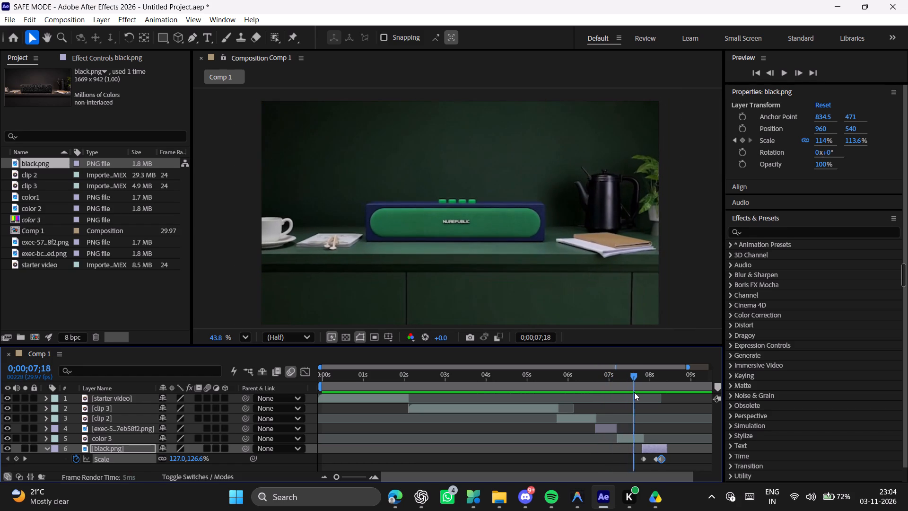
left_click_drag(634, 392, 657, 393)
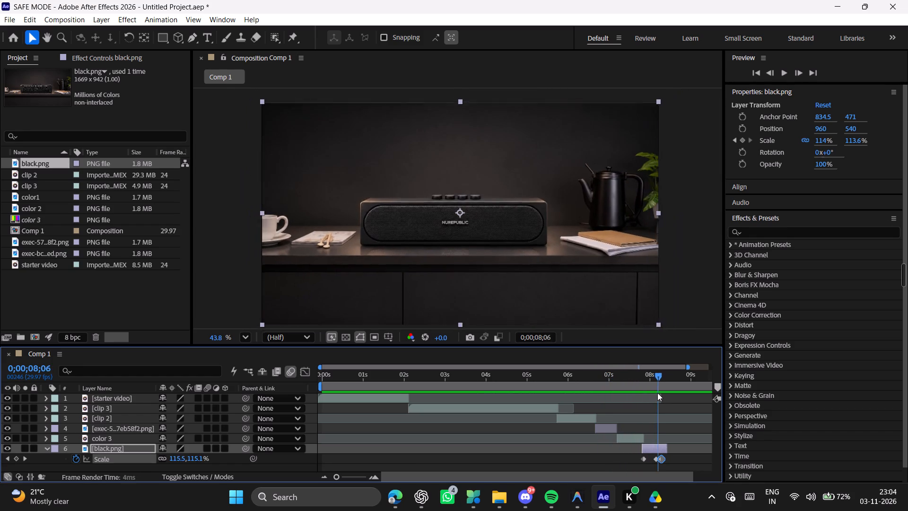
left_click_drag(657, 393, 650, 392)
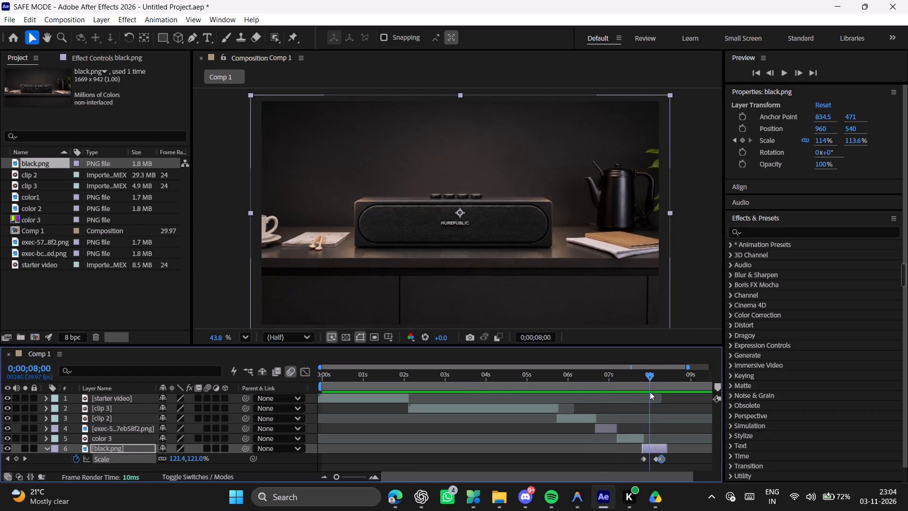
left_click_drag(650, 392, 646, 392)
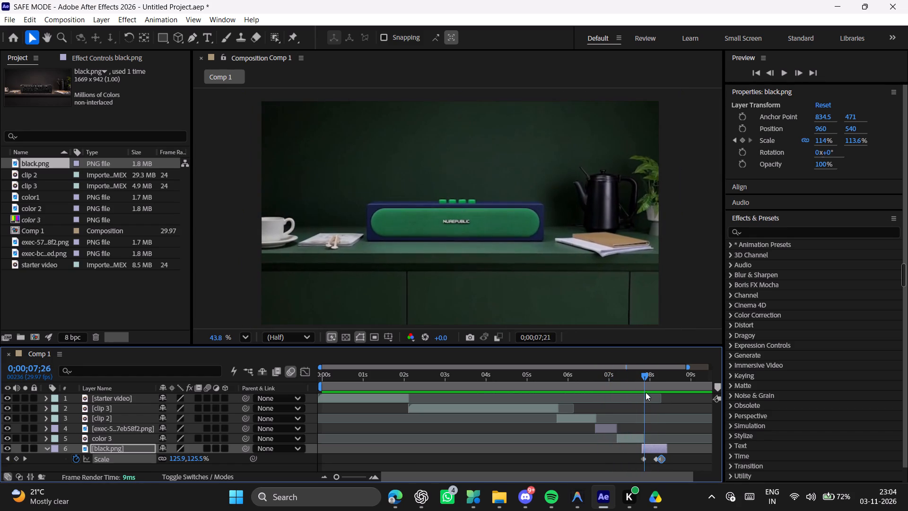
left_click_drag(646, 392, 665, 392)
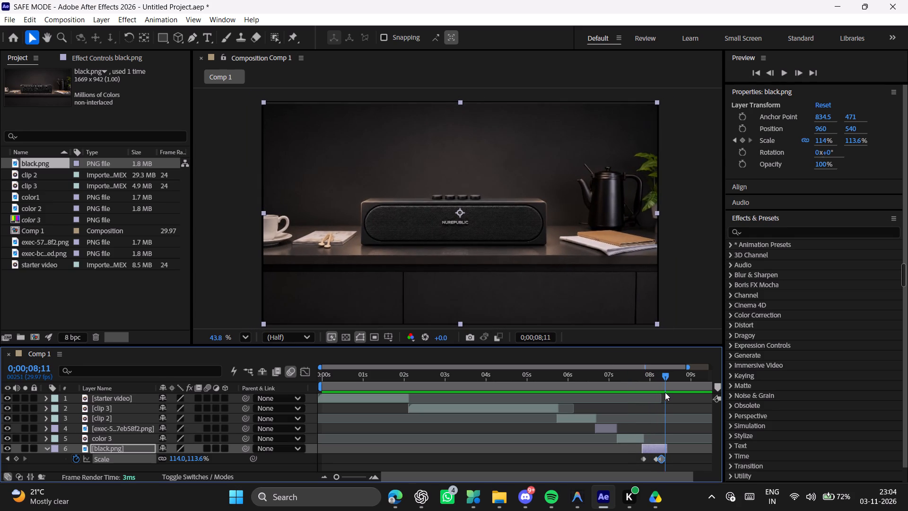
left_click_drag(665, 392, 651, 390)
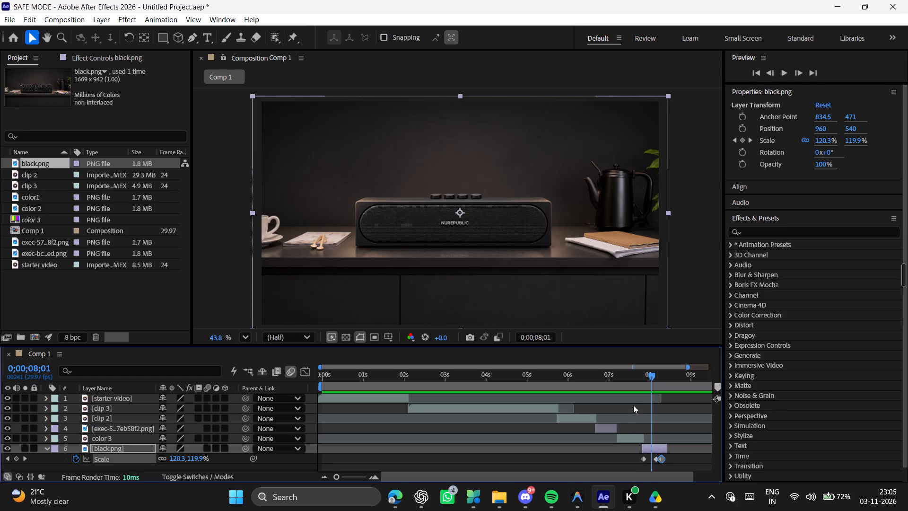
left_click_drag(650, 376, 629, 380)
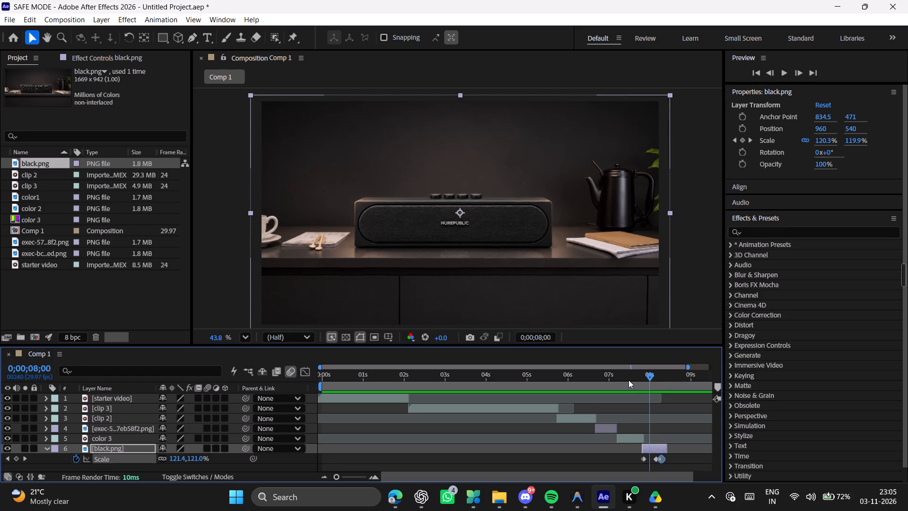
left_click_drag(629, 380, 647, 381)
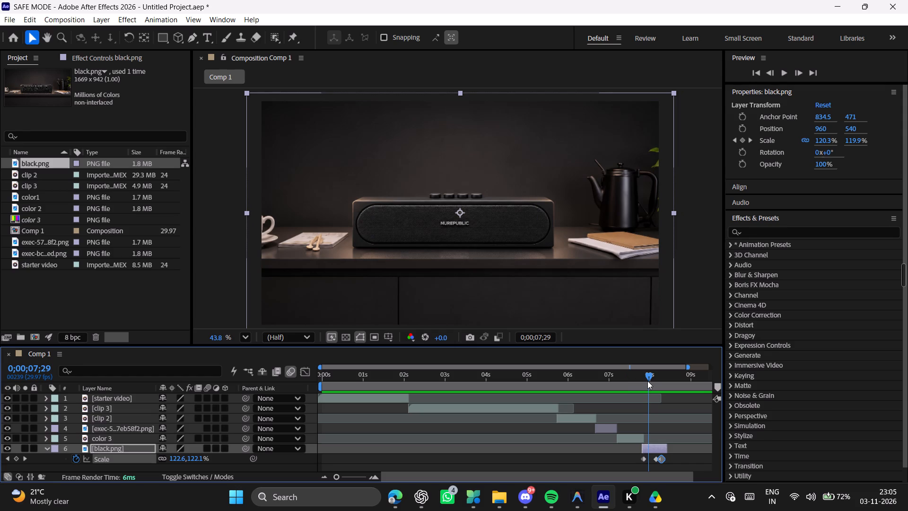
left_click_drag(647, 381, 643, 384)
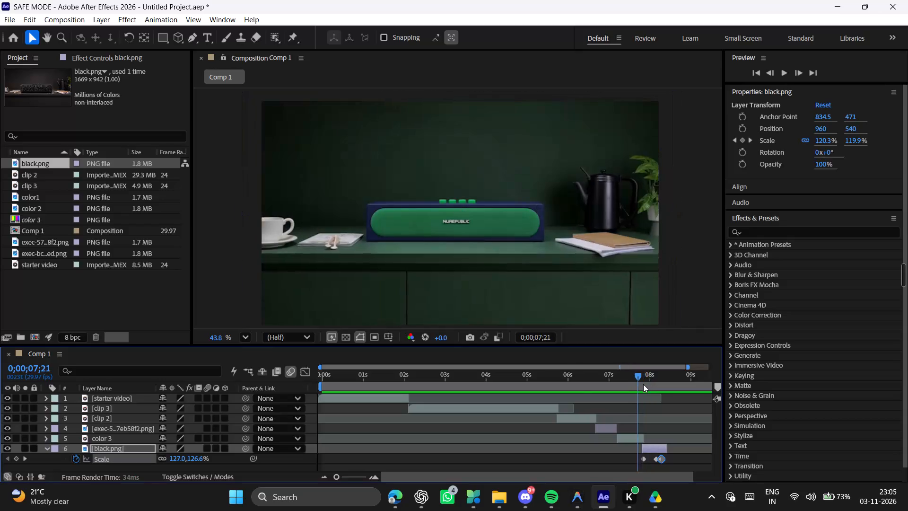
left_click_drag(643, 384, 658, 391)
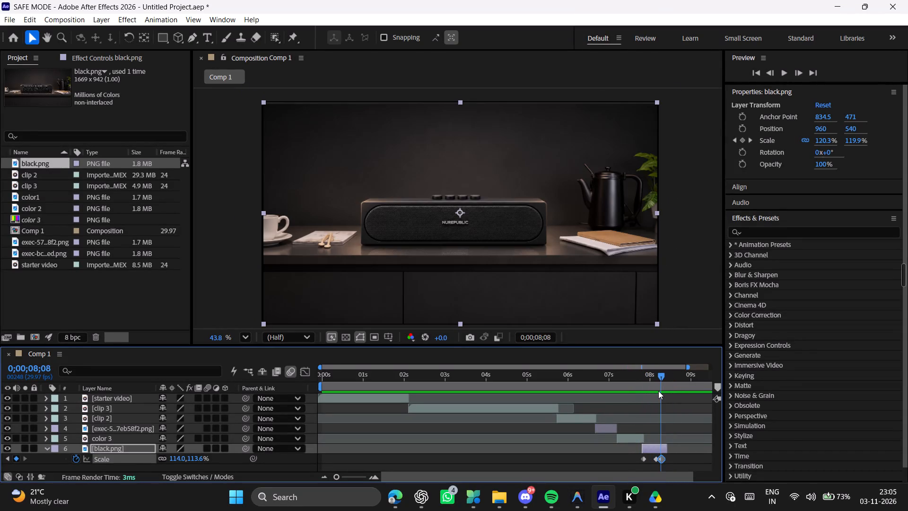
left_click_drag(658, 391, 664, 396)
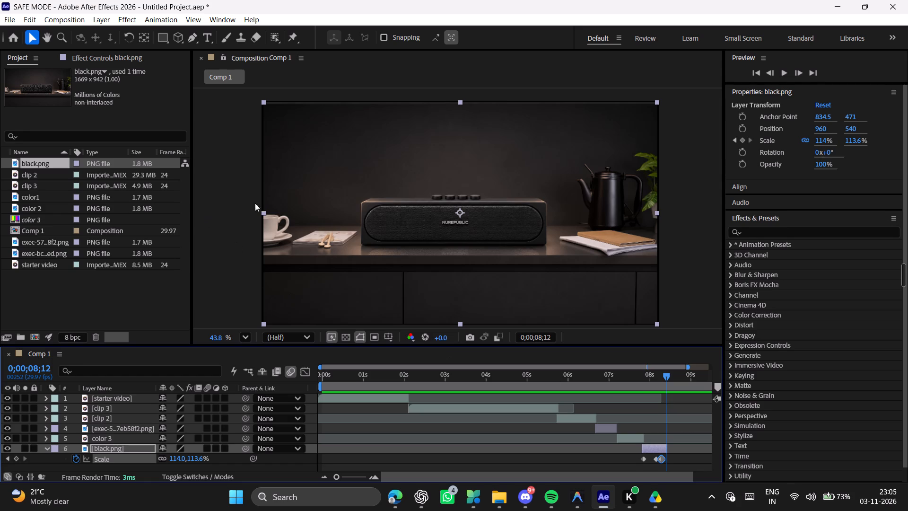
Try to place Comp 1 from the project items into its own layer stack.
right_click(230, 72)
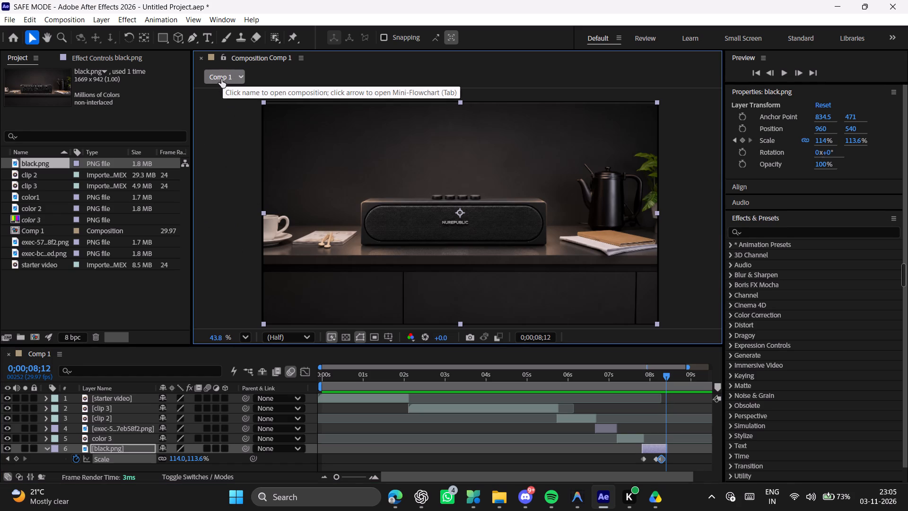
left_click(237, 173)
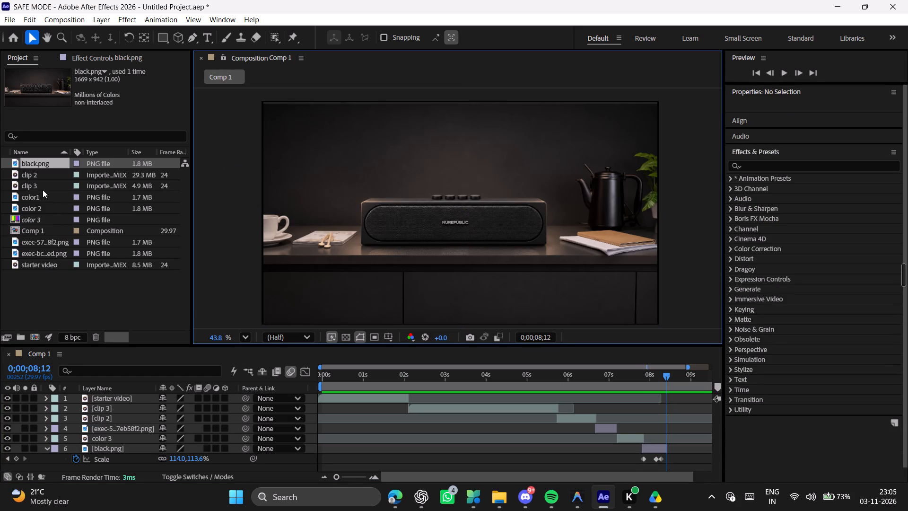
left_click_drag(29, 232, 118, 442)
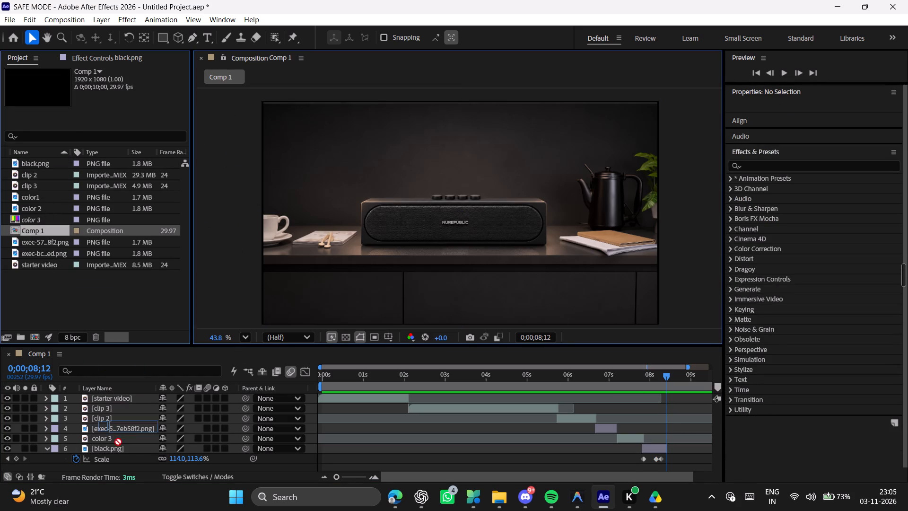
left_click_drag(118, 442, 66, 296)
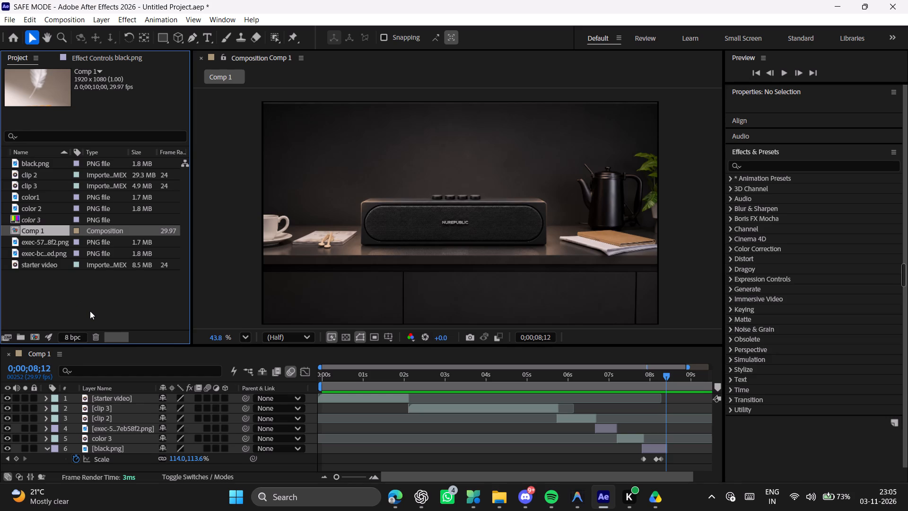
Scrub from the black.png shot into the empty stretch after it, ending at 0;00;08;13 with the full 10 seconds in view.
left_click_drag(639, 374, 634, 377)
left_click_drag(634, 377, 656, 385)
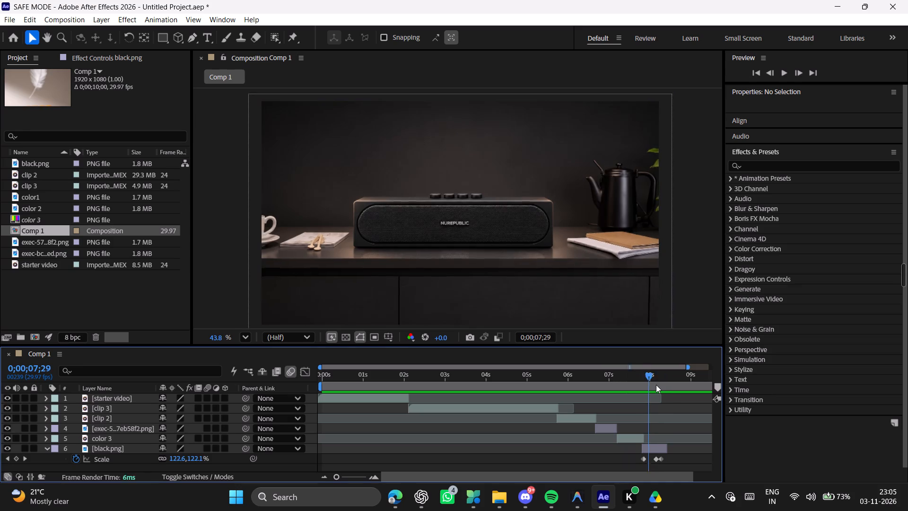
left_click_drag(656, 385, 668, 389)
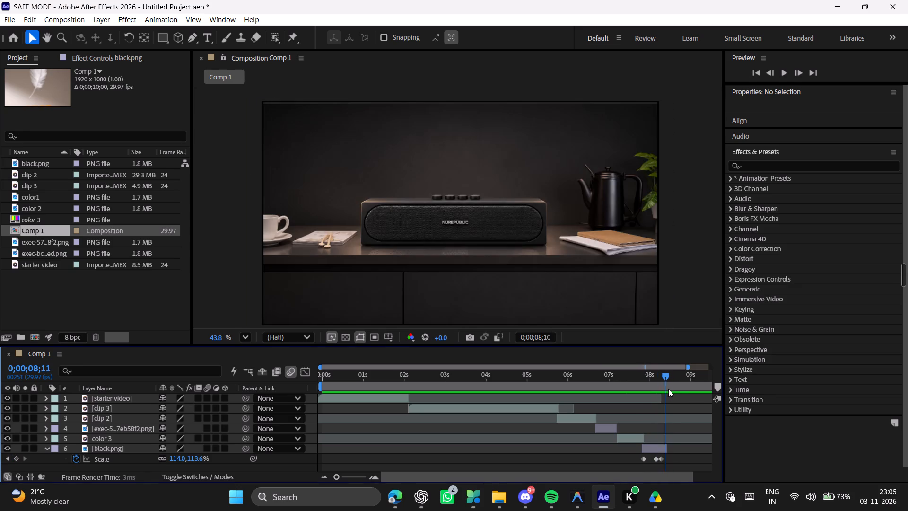
left_click_drag(668, 389, 702, 390)
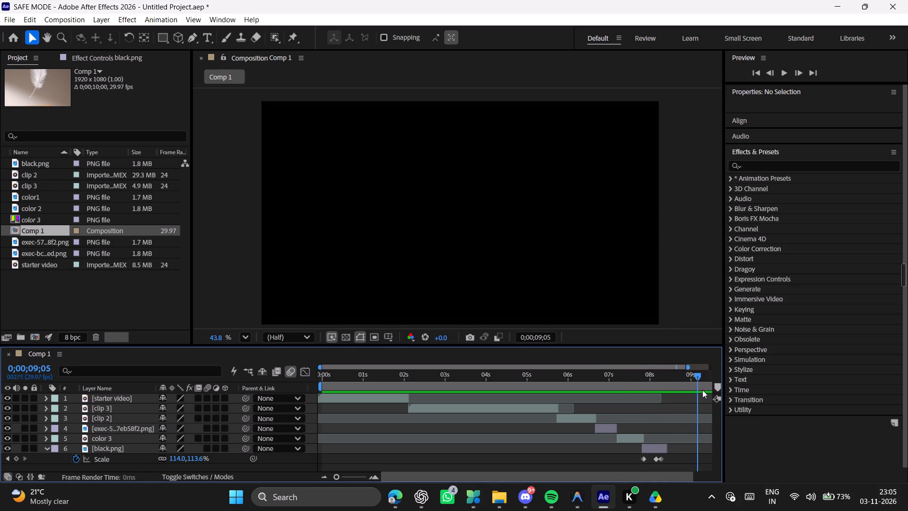
left_click_drag(702, 390, 673, 390)
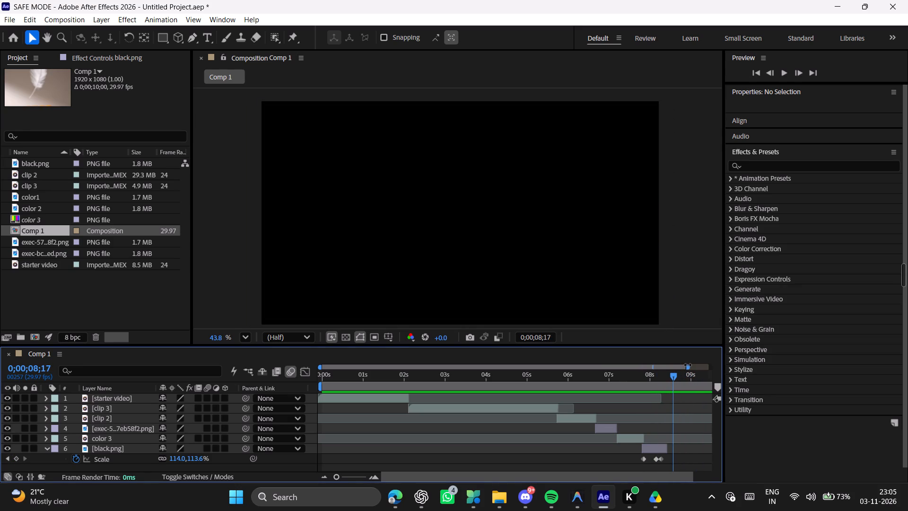
left_click_drag(688, 365, 716, 368)
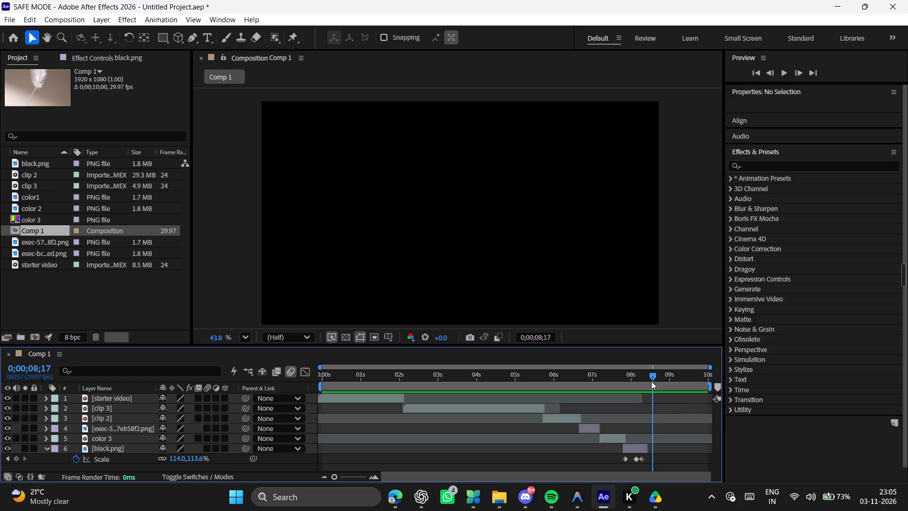
left_click_drag(651, 379, 646, 379)
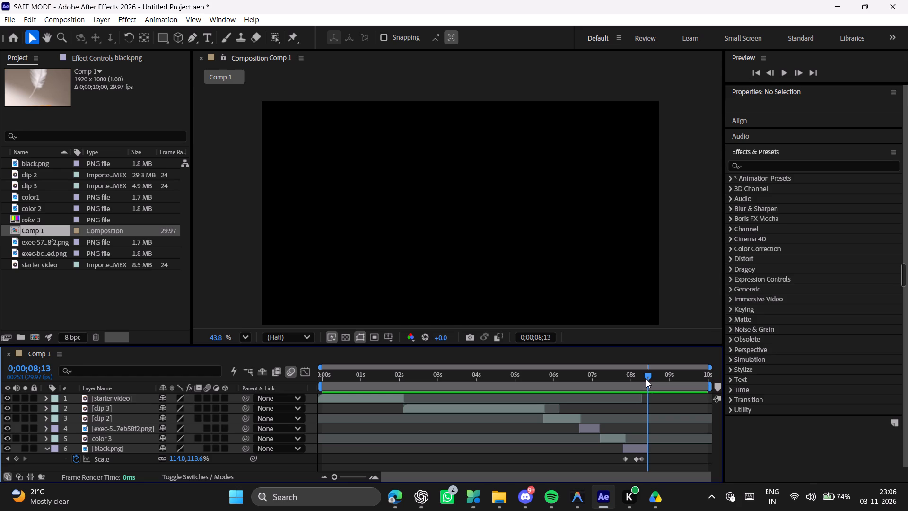
left_click_drag(646, 379, 646, 377)
Create a pure black (000000) solid layer named black bg in Comp 1.
key("ctrl+y")
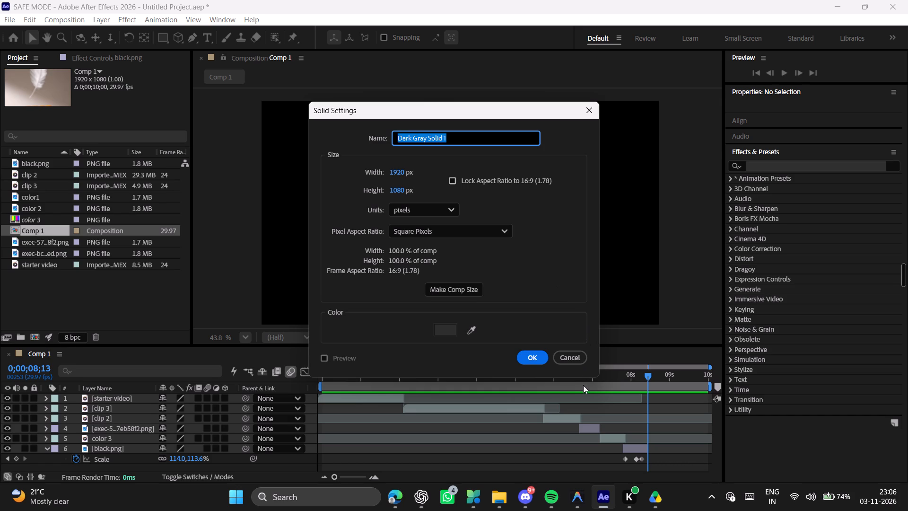
type("black bg")
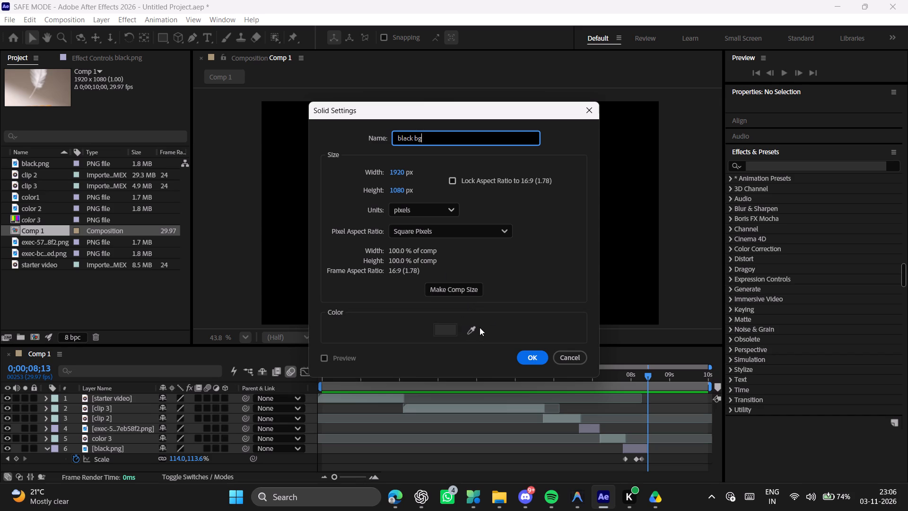
left_click(442, 331)
left_click_drag(439, 247, 415, 282)
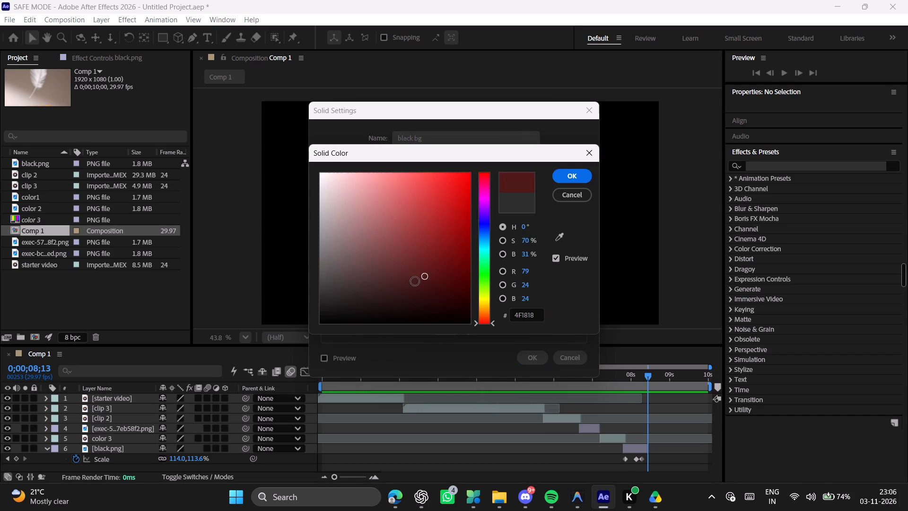
left_click_drag(415, 282, 299, 343)
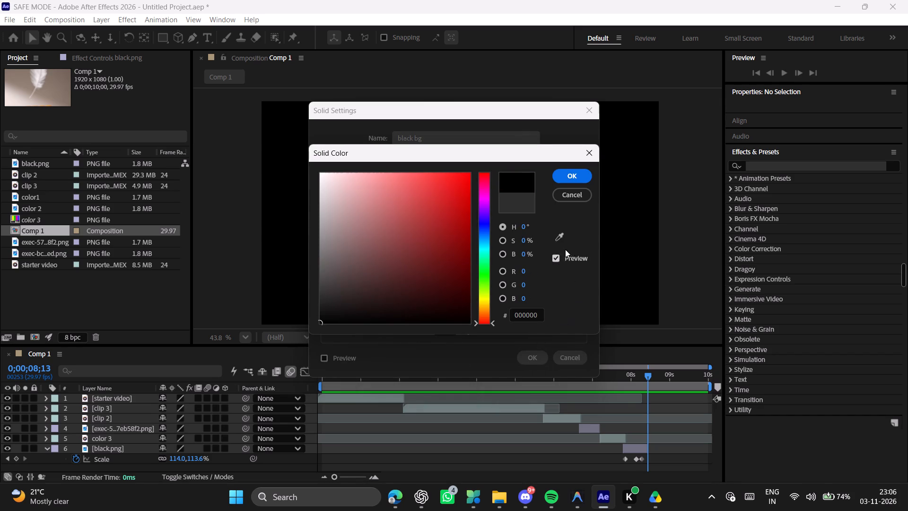
left_click(580, 180)
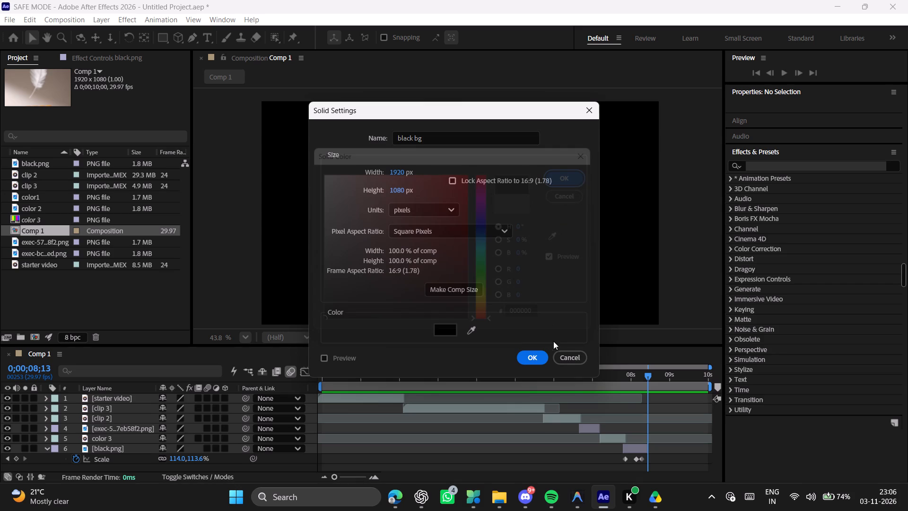
left_click(533, 355)
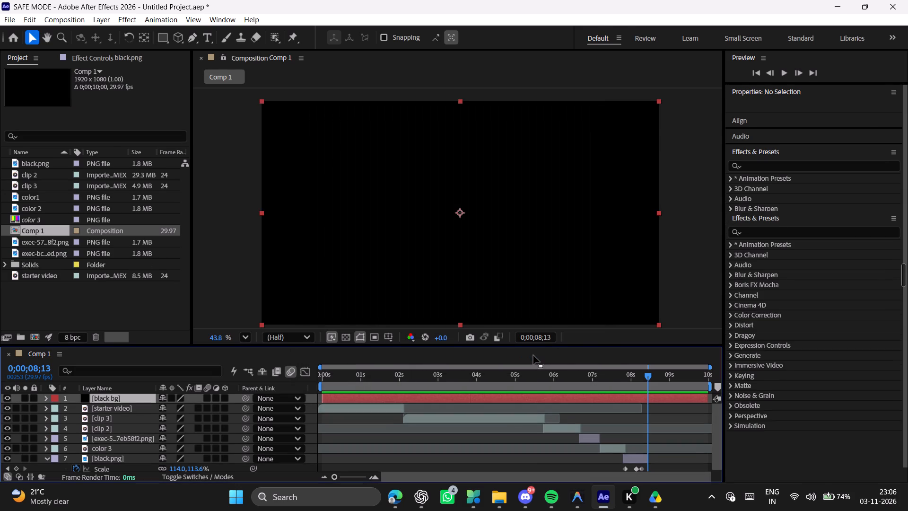
Scrub between about 5 and 9 seconds to examine how the black bg solid covers the shots.
left_click(507, 396)
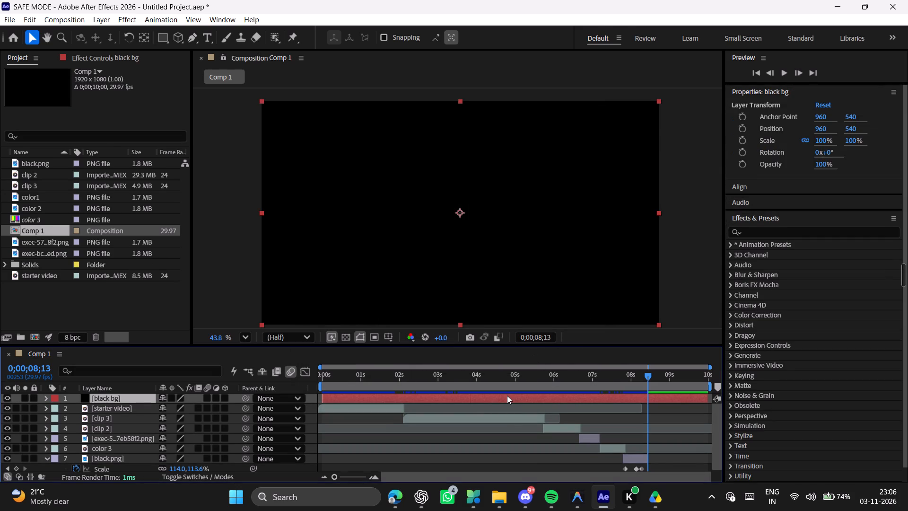
left_click_drag(561, 376, 529, 376)
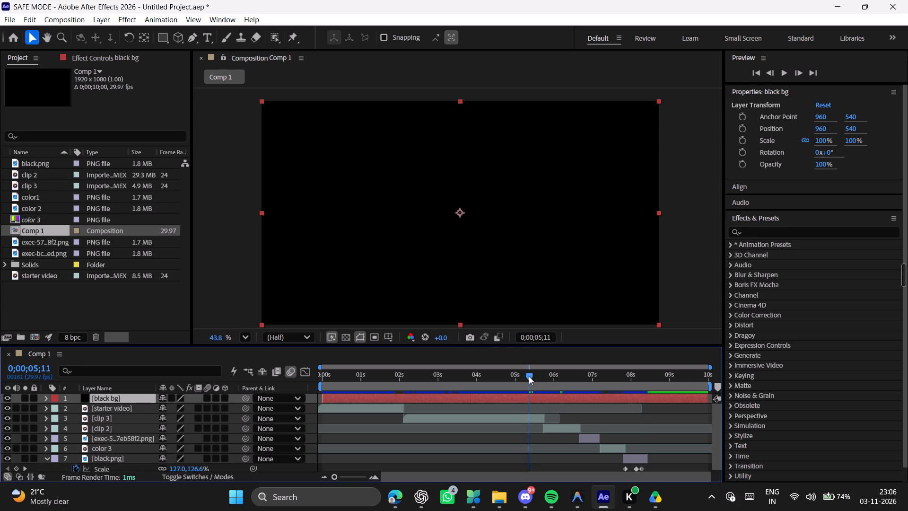
left_click_drag(529, 376, 659, 379)
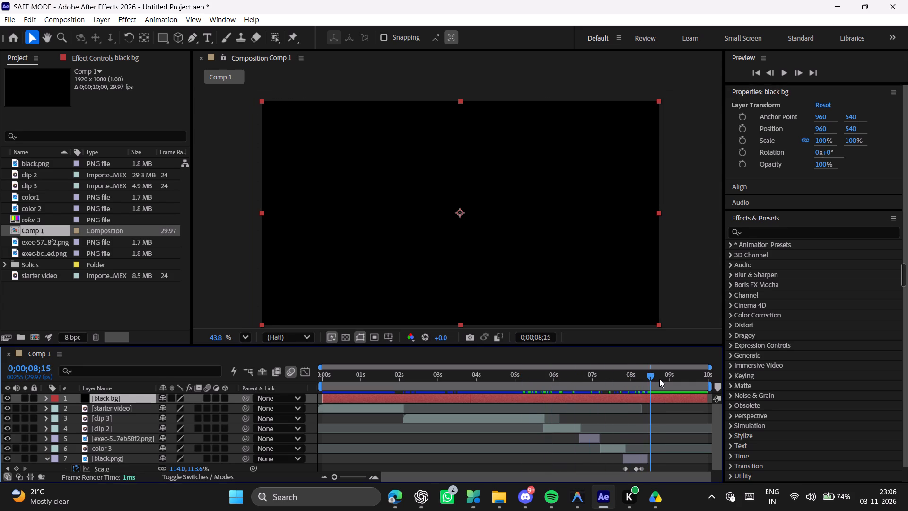
left_click_drag(659, 379, 661, 379)
left_click(659, 385)
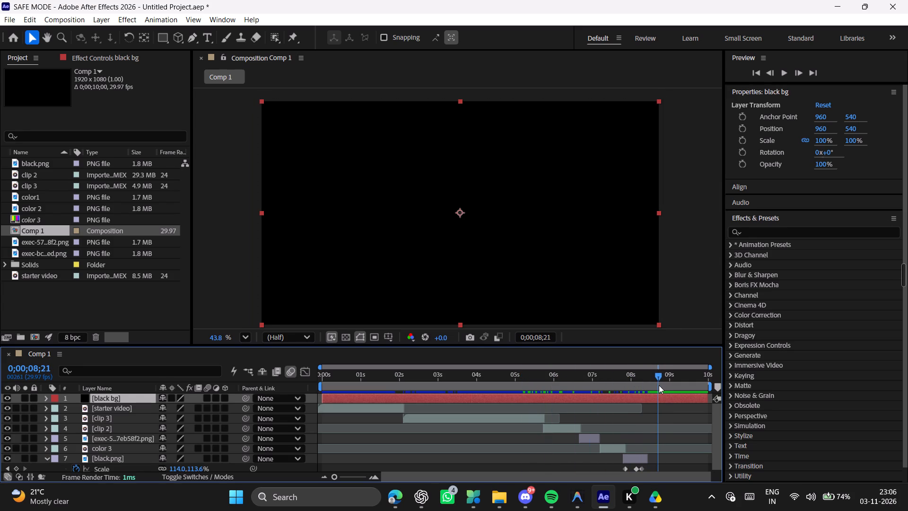
left_click(661, 396)
Shift the black bg layer slightly earlier and extend its out point to the end of the composition.
left_click_drag(340, 396, 335, 397)
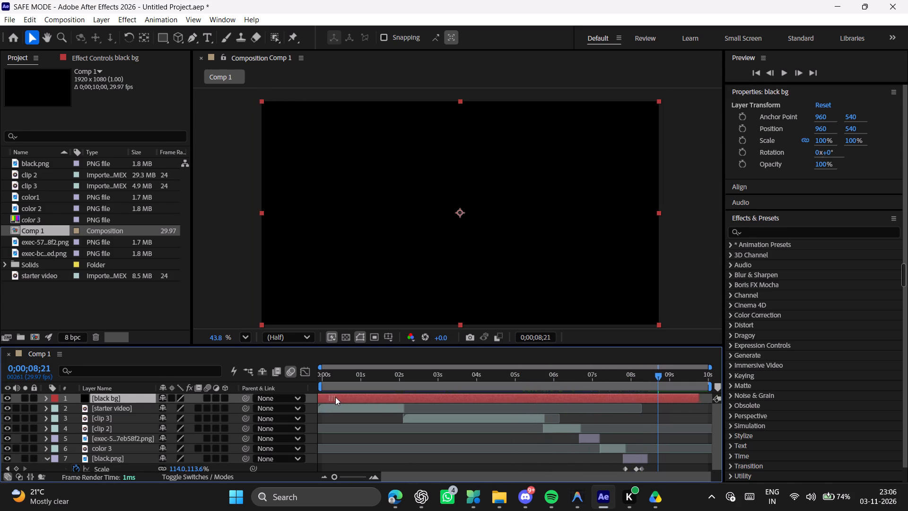
left_click_drag(335, 397, 339, 398)
left_click_drag(339, 398, 336, 399)
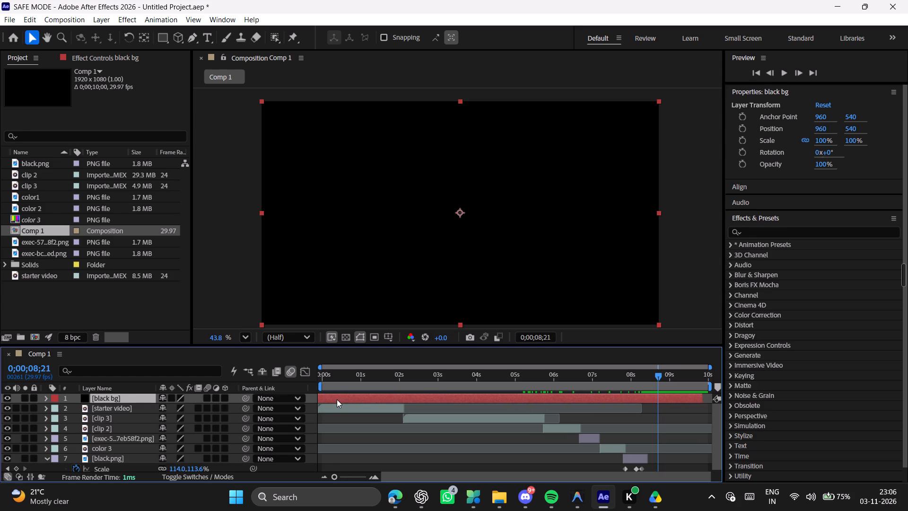
left_click(690, 397)
left_click(696, 397)
left_click(385, 397)
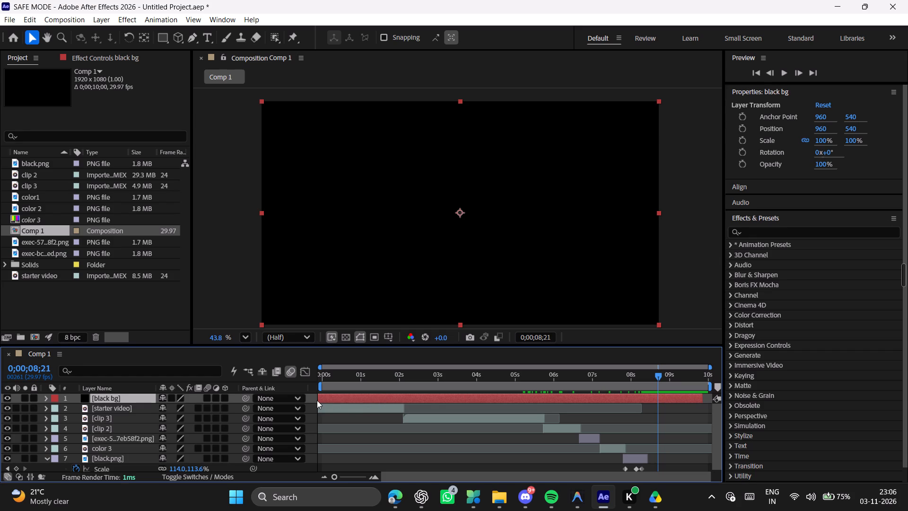
left_click(319, 397)
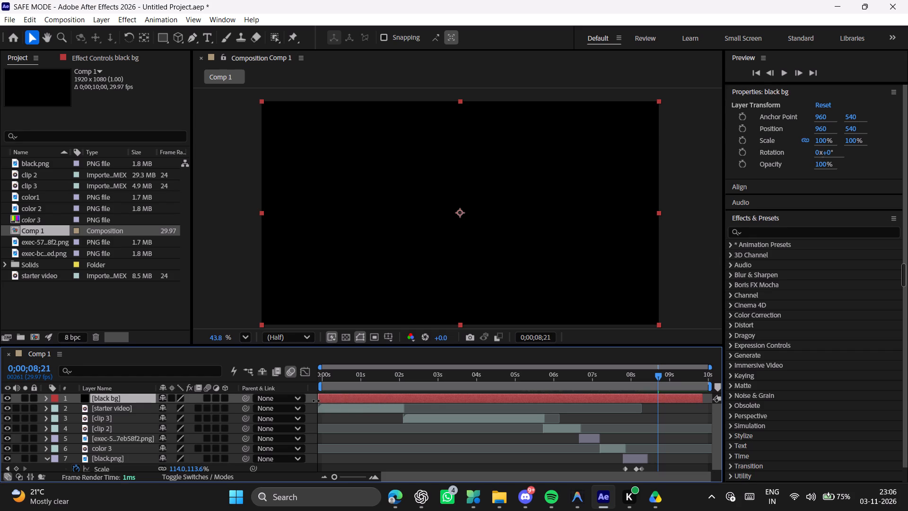
left_click_drag(700, 394, 718, 399)
Send the black bg layer to the bottom of the layer stack, beneath black.png.
left_click(585, 399)
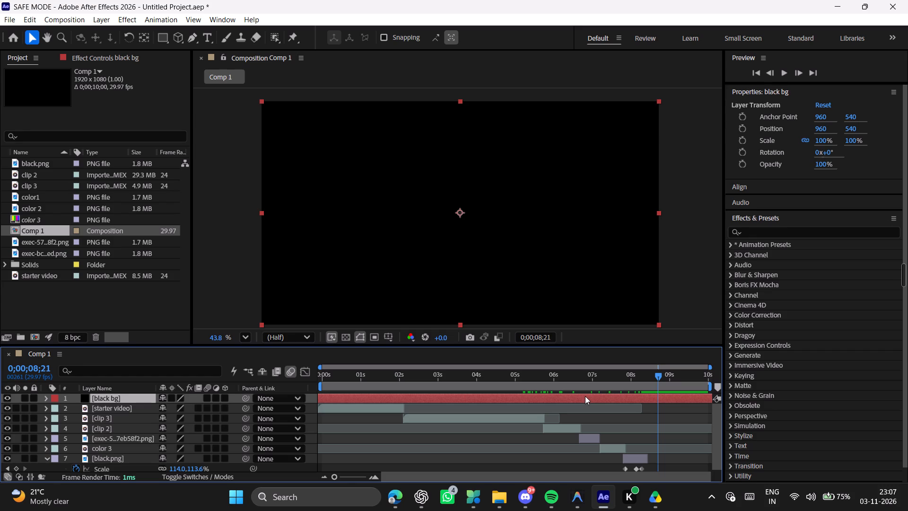
key("ctrl+bracketright")
key("ctrl+bracketleft")
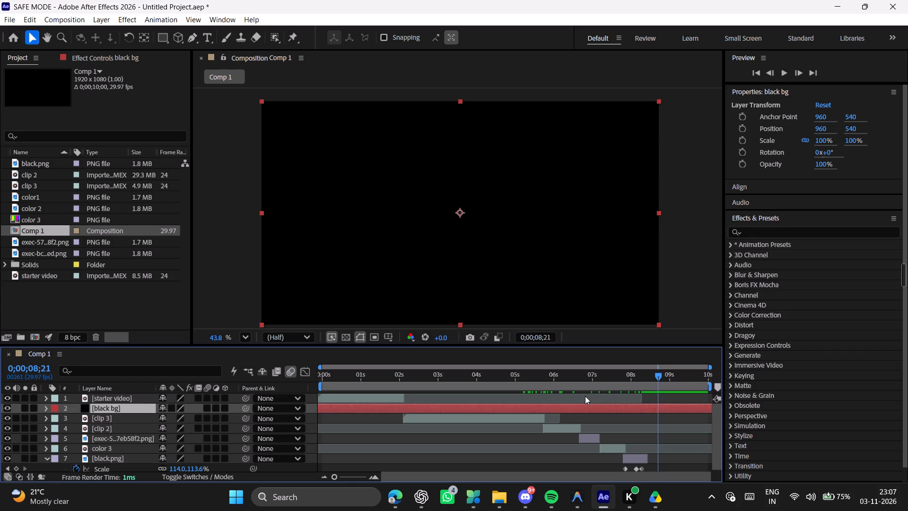
key("ctrl+bracketleft")
key("ctrl+bracketleft")
key("ctrl+bracketleft")
key("ctrl+bracketleft")
key("ctrl+bracketleft")
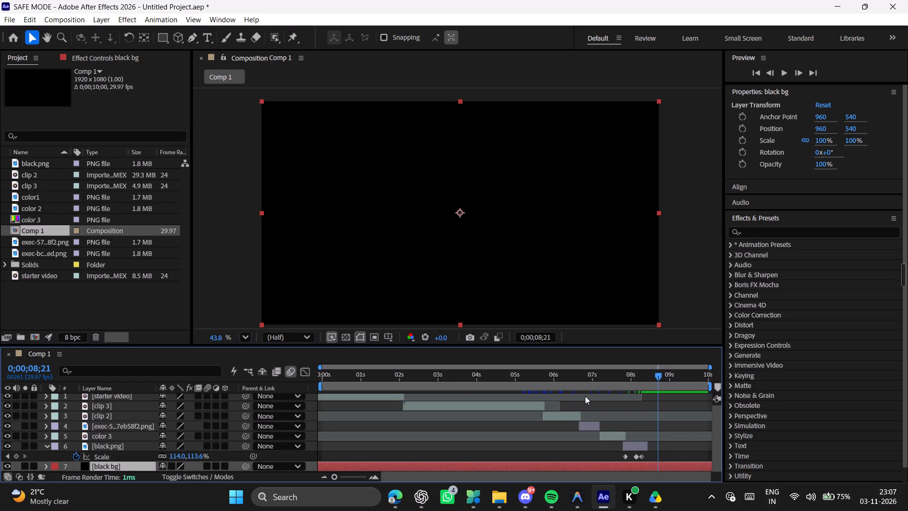
key("ctrl+bracketleft")
Make the black bg layer start exactly where the black.png layer ends, at 0;00;08;13.
left_click(316, 465)
left_click_drag(322, 463, 340, 466)
left_click_drag(332, 466, 662, 468)
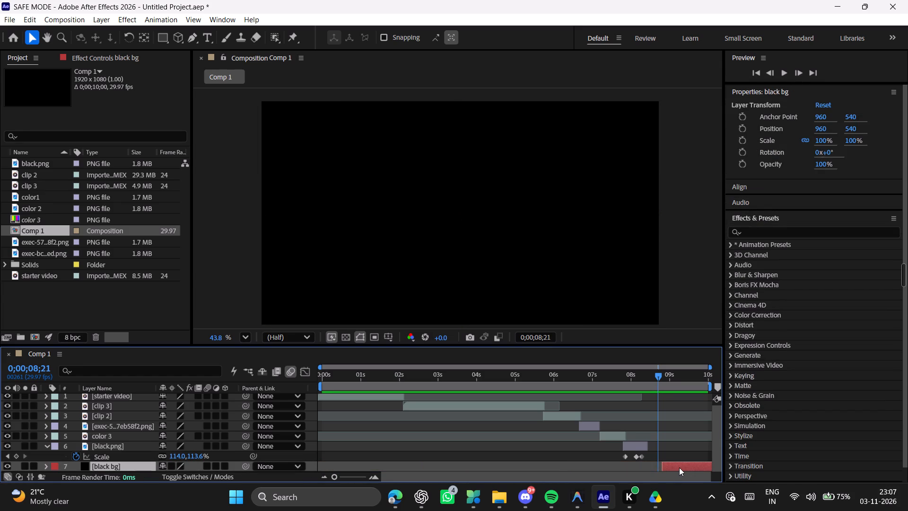
left_click_drag(679, 467, 665, 467)
left_click_drag(656, 372, 611, 372)
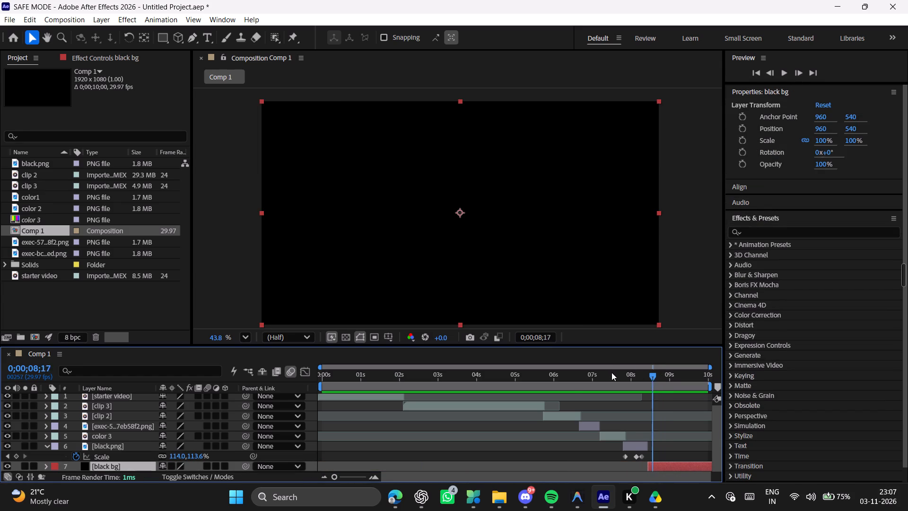
left_click_drag(611, 372, 608, 373)
left_click(666, 464)
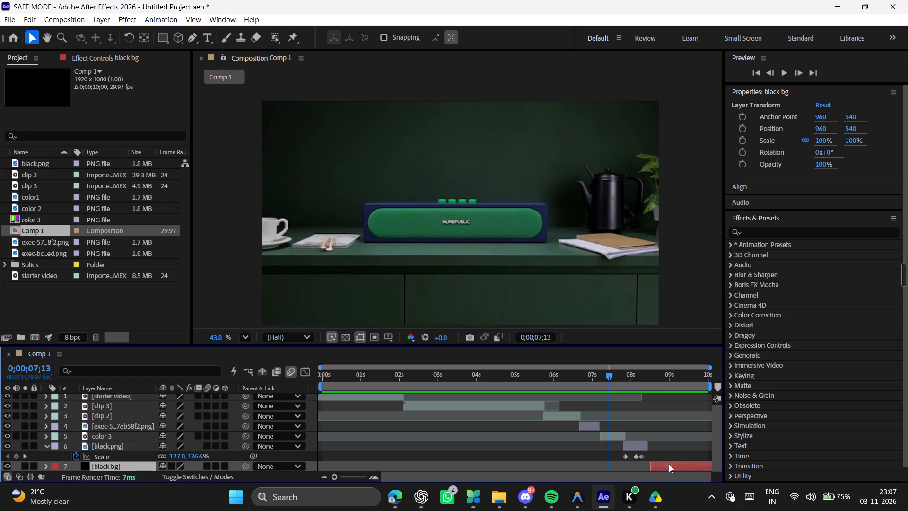
left_click_drag(636, 376, 647, 376)
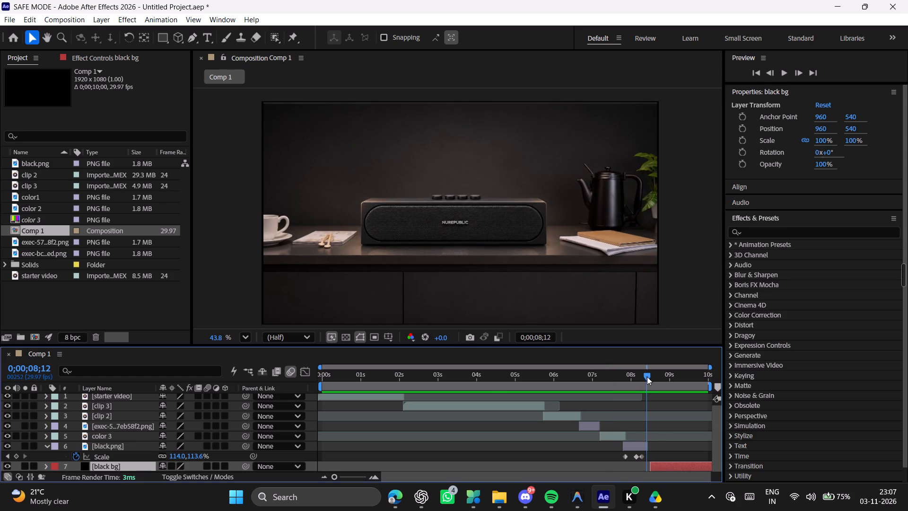
scroll(653, 450, "up", 17, "alt")
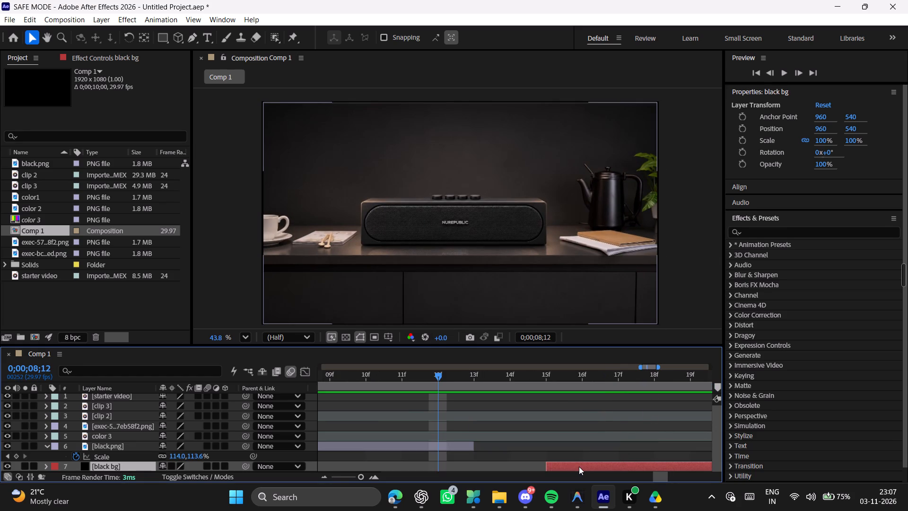
left_click_drag(579, 467, 512, 469)
scroll(466, 410, "down", 11, "alt")
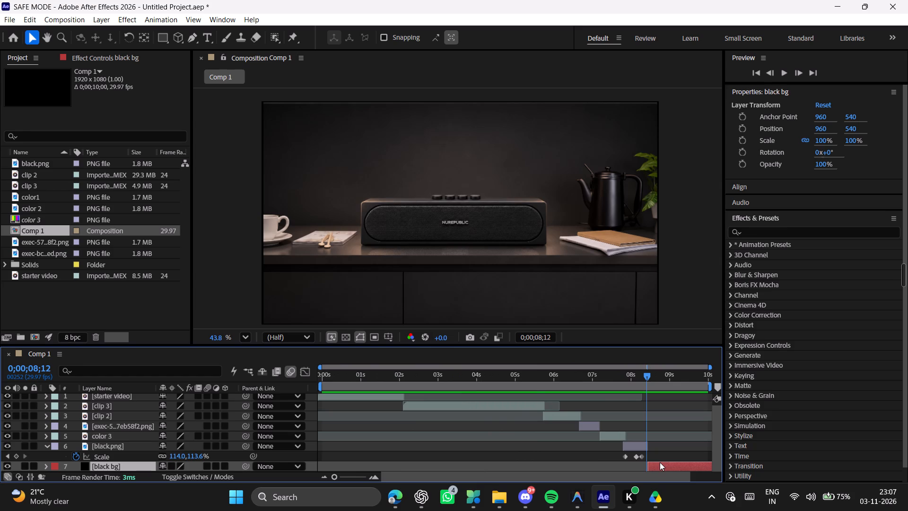
Place the current time exactly on the cut between the black.png and black bg layers, at 0;00;08;13.
left_click(645, 377)
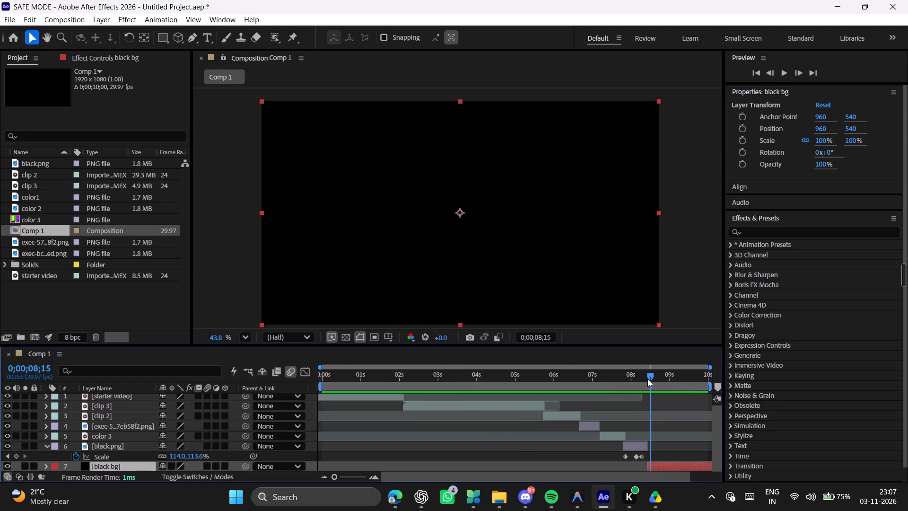
scroll(643, 427, "up", 8, "alt")
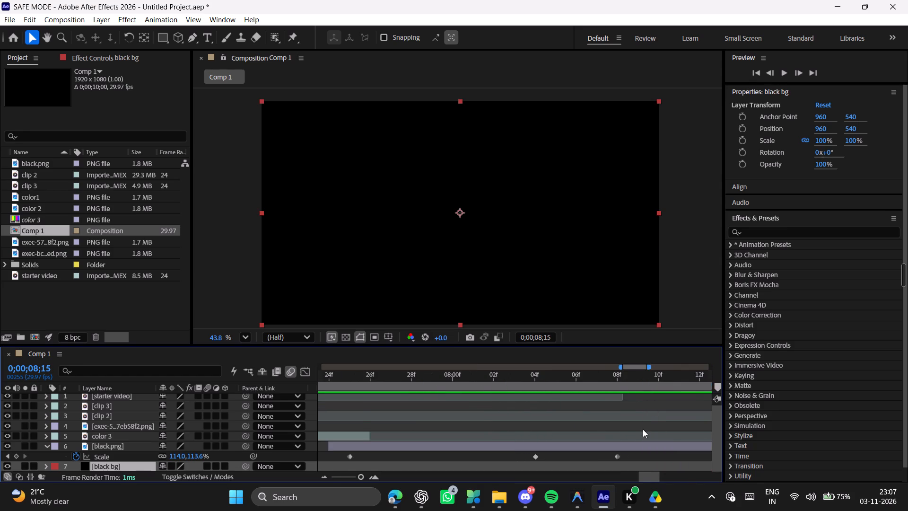
scroll(643, 429, "up", 3, "alt")
scroll(620, 429, "down", 5, "alt")
scroll(620, 429, "up", 4, "alt")
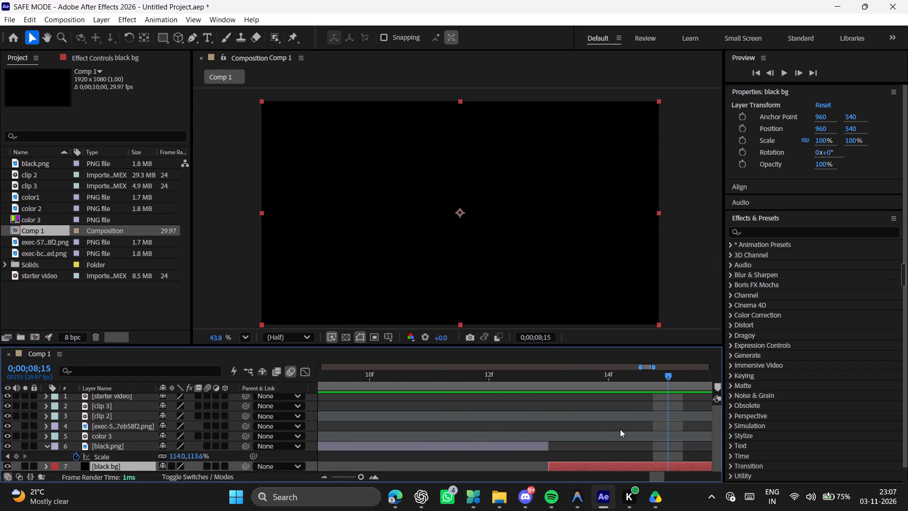
left_click_drag(641, 376, 555, 380)
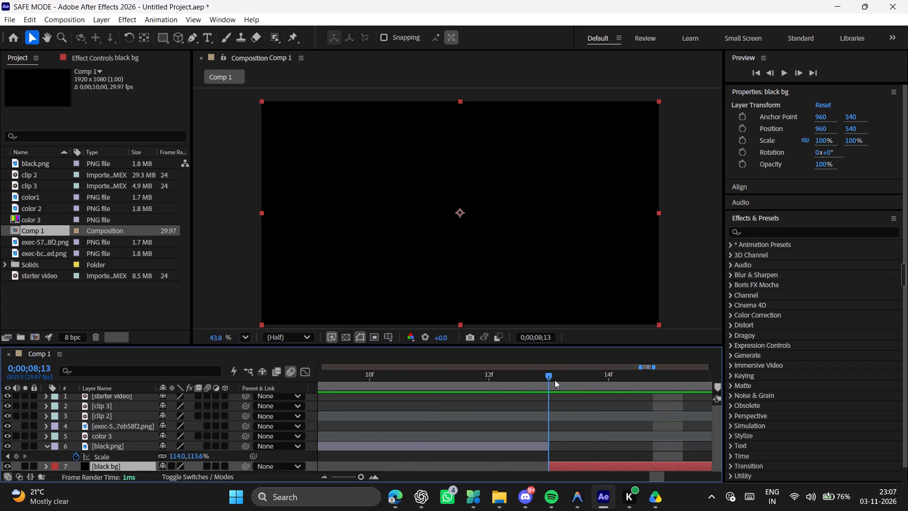
left_click_drag(555, 380, 555, 380)
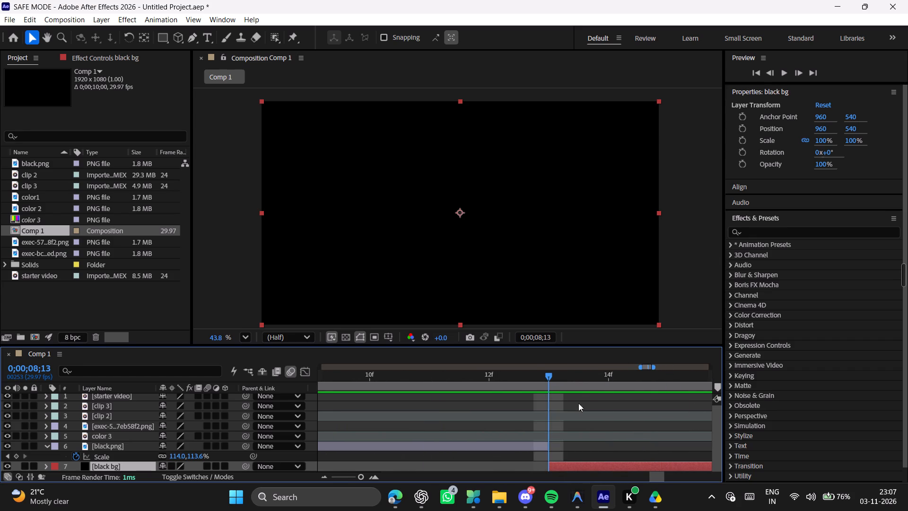
Switch to Microsoft Edge and run an image search for "Nu republic logo png" in a new tab.
left_click(401, 502)
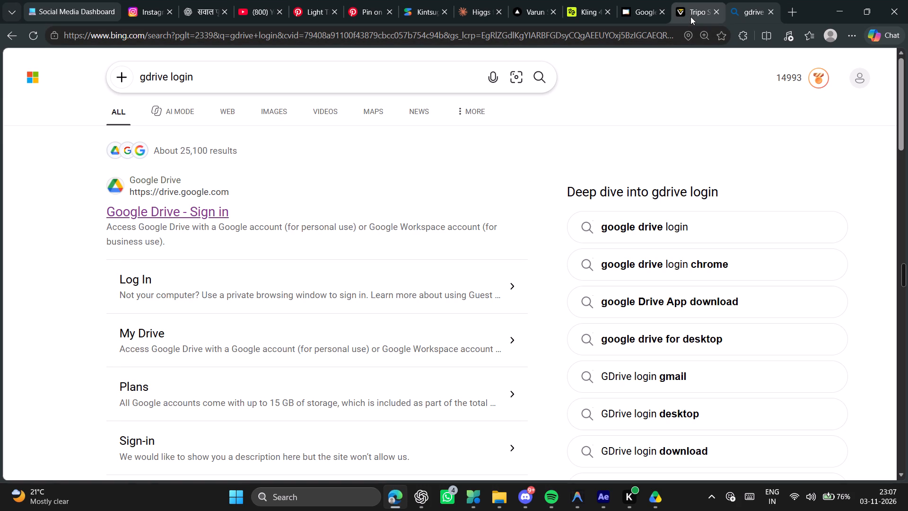
left_click(792, 1)
key("shift+n")
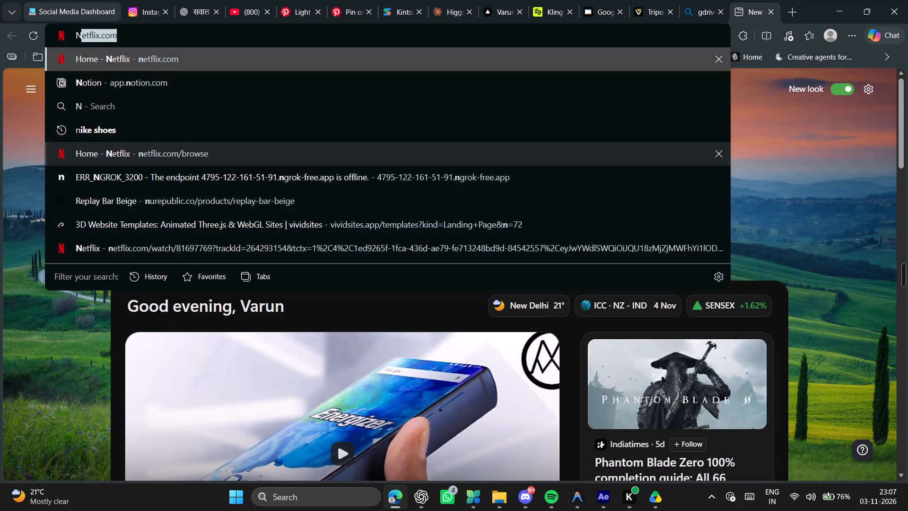
type("u")
key("space")
type("publ")
key("BackSpace")
key("BackSpace")
key("BackSpace")
key("BackSpace")
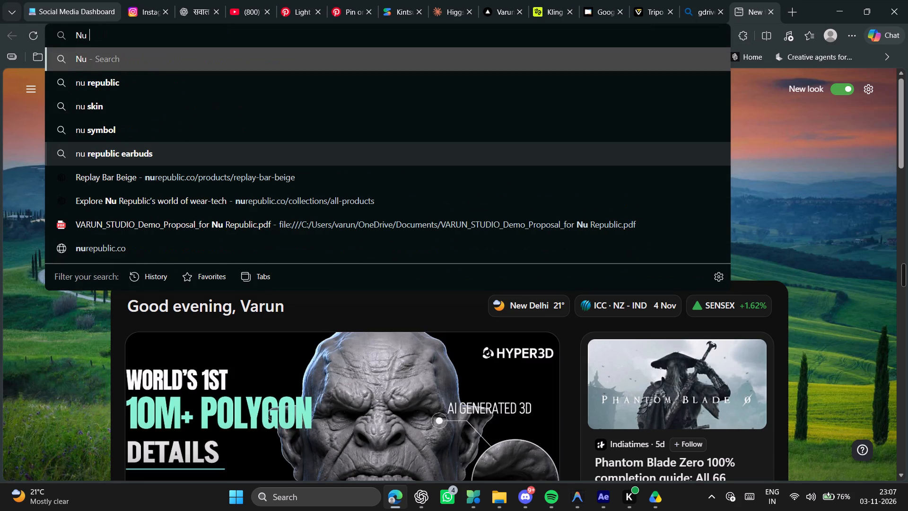
type("republic")
key("space")
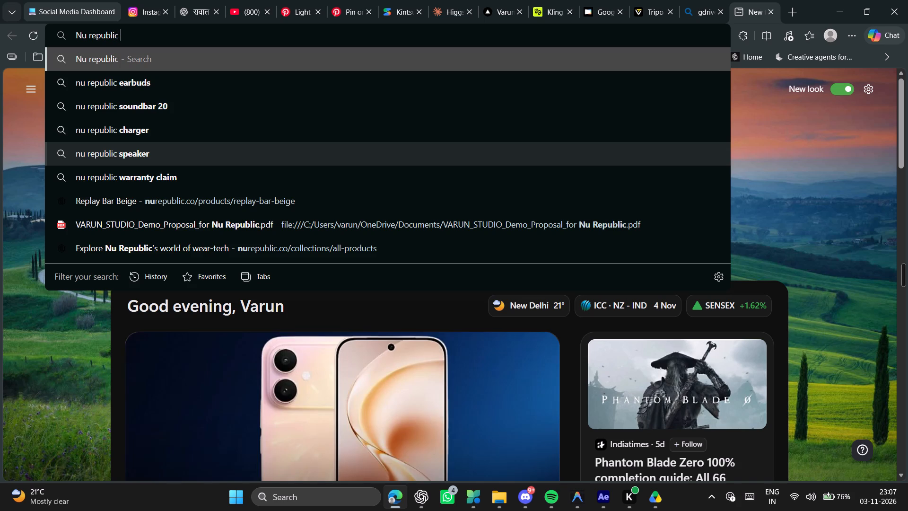
type("logo p")
type("ng")
key("Return")
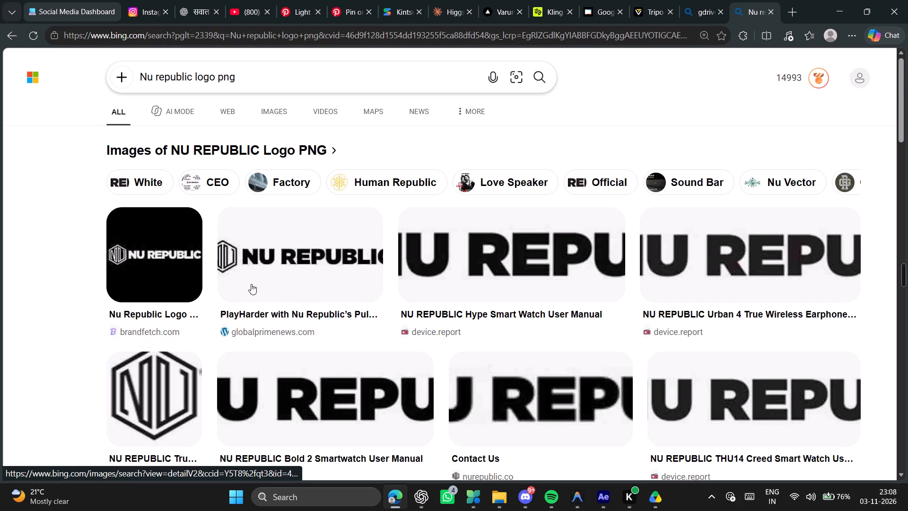
left_click(270, 111)
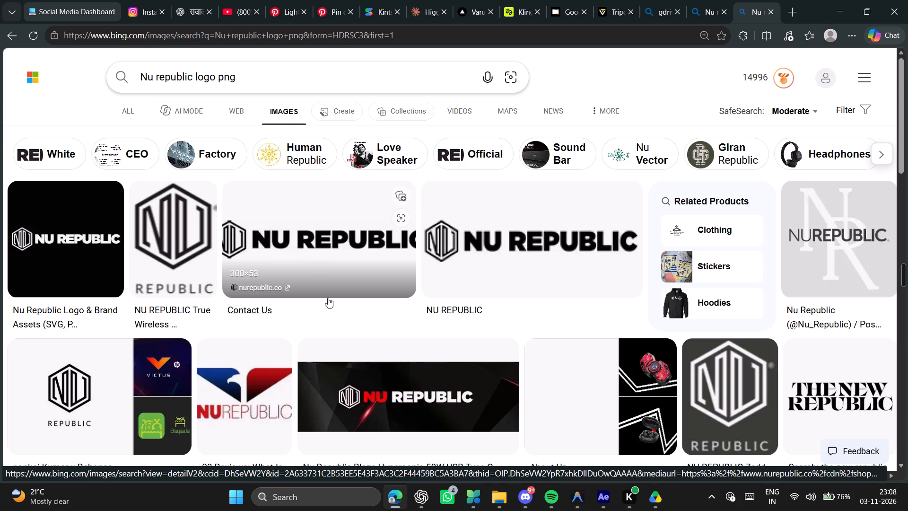
Open the white-on-black Nu Republic logo from brandfetch.com in the image results and go to its source image.
left_click(51, 245)
left_click(265, 233)
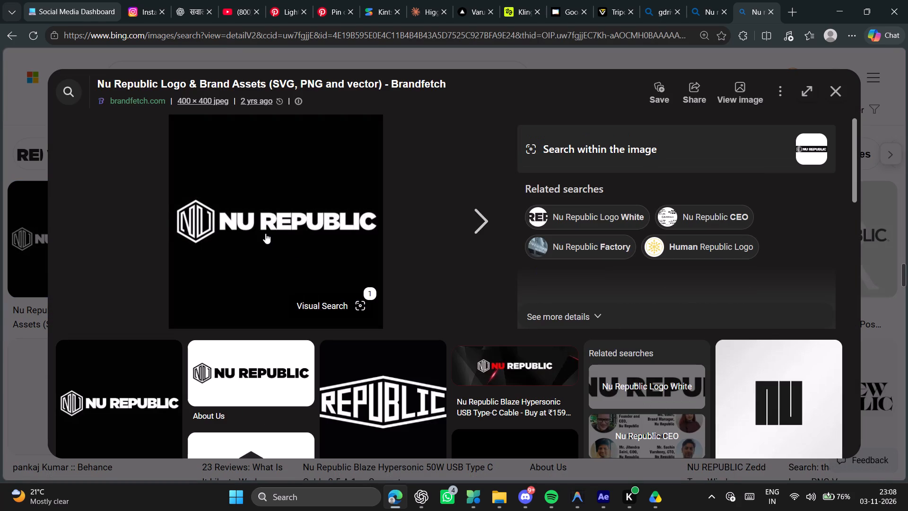
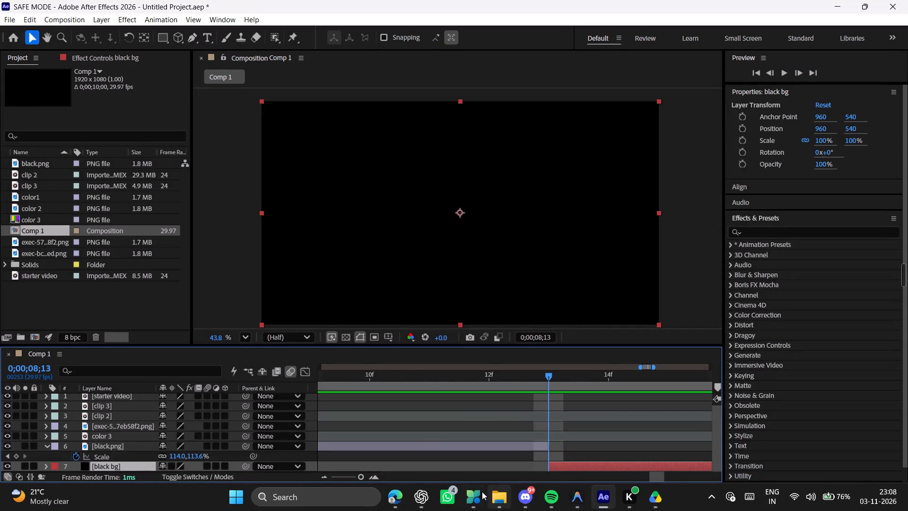
Switch to Microsoft Edge and save the white-on-black Nu Republic logo as the JPEG file "icon" in Downloads.
left_click(393, 502)
left_click(395, 503)
left_click(405, 498)
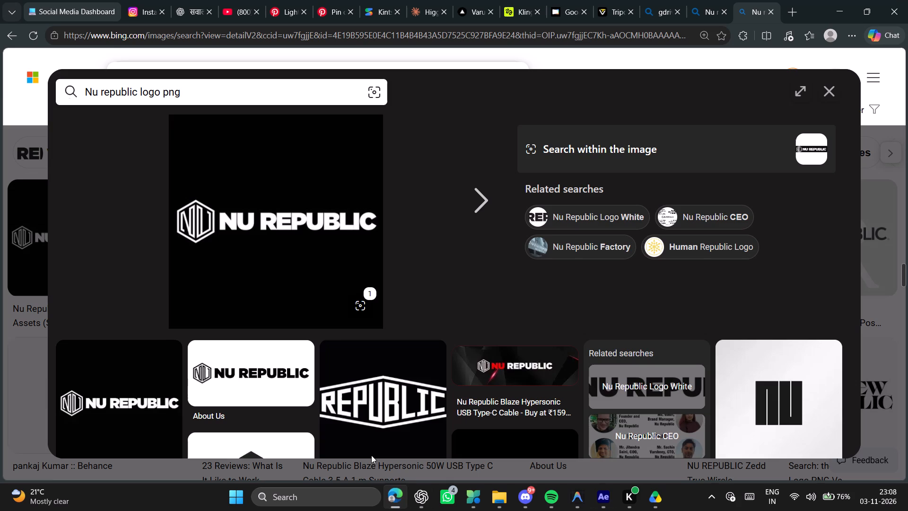
right_click(269, 248)
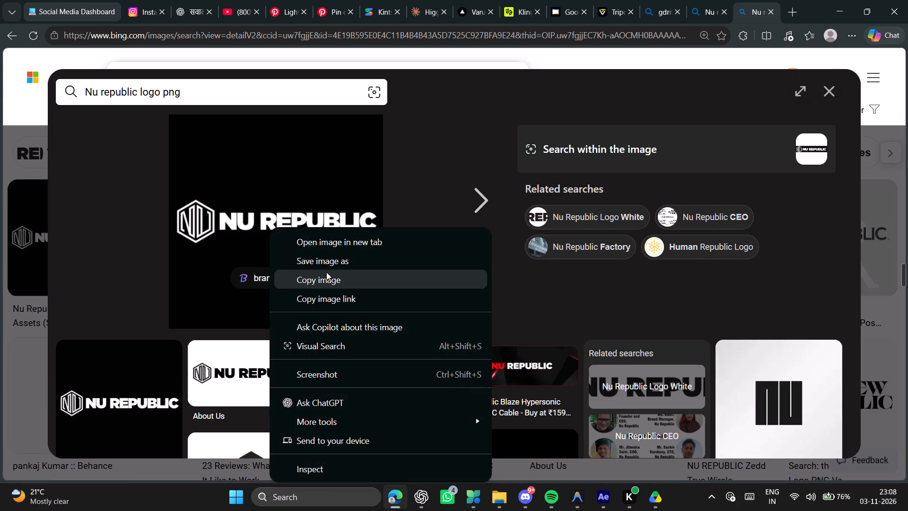
left_click(338, 264)
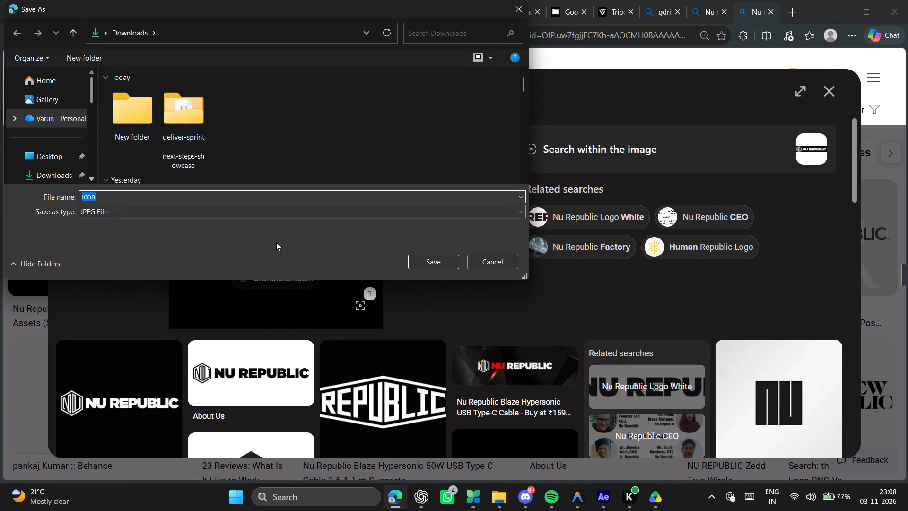
left_click(445, 259)
Import the saved icon.jpeg logo from the Downloads folder into the After Effects project.
left_click(600, 503)
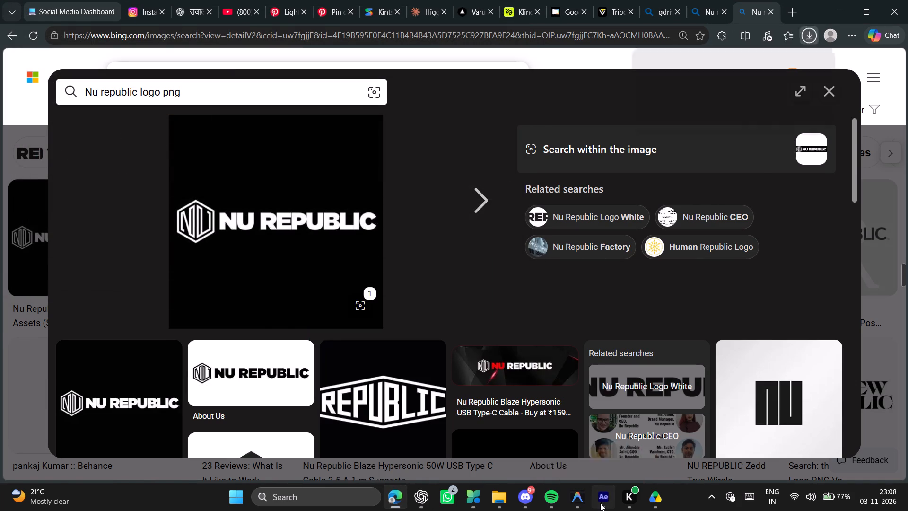
left_click(500, 496)
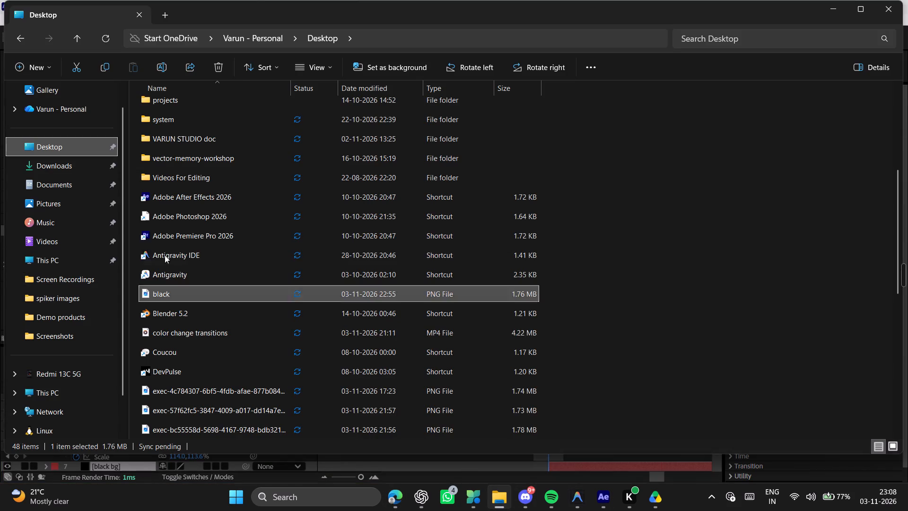
left_click(83, 165)
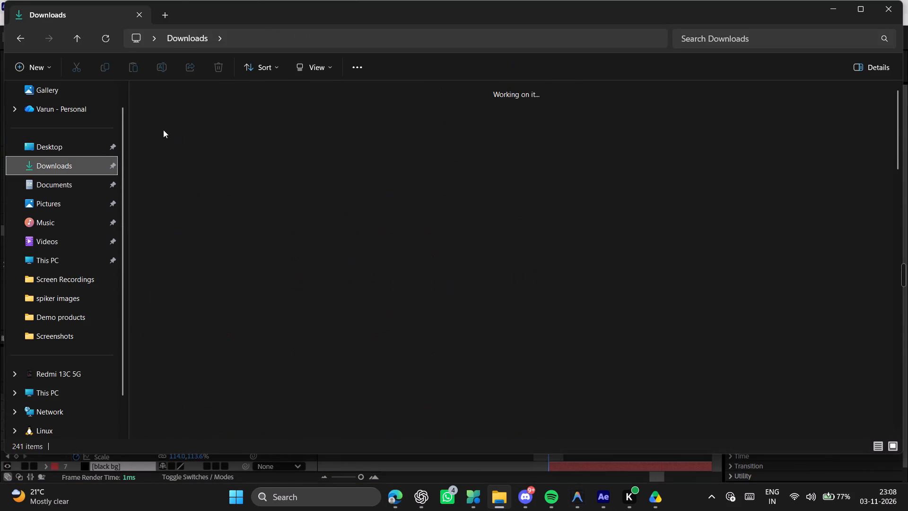
left_click_drag(163, 130, 91, 286)
key("alt+Tab")
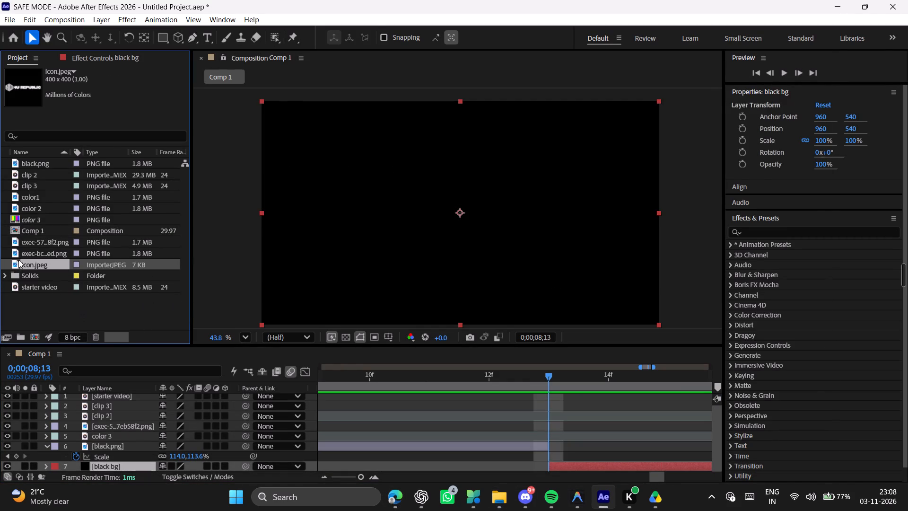
Add icon.jpeg to the Comp 1 timeline below the black bg layer, starting at 0;00;08;13.
left_click_drag(18, 260, 555, 470)
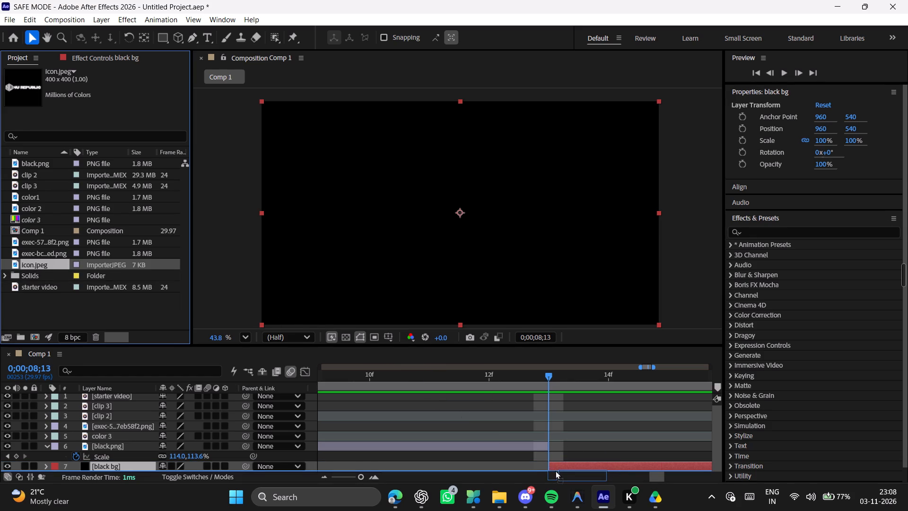
left_click_drag(555, 470, 570, 467)
left_click_drag(570, 467, 552, 467)
scroll(557, 417, "down", 1)
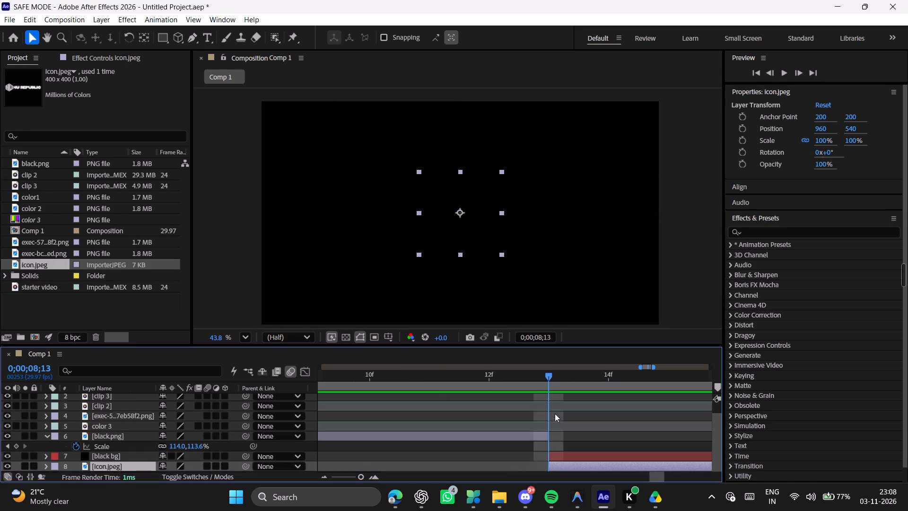
Move the icon.jpeg layer one level up in the stack, directly above the black bg layer.
left_click(564, 468)
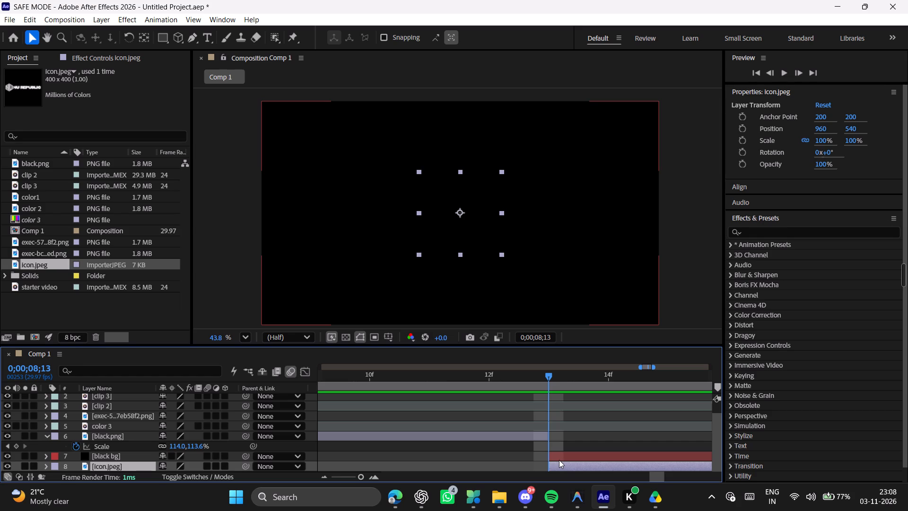
key("ctrl+bracketright")
left_click(552, 283)
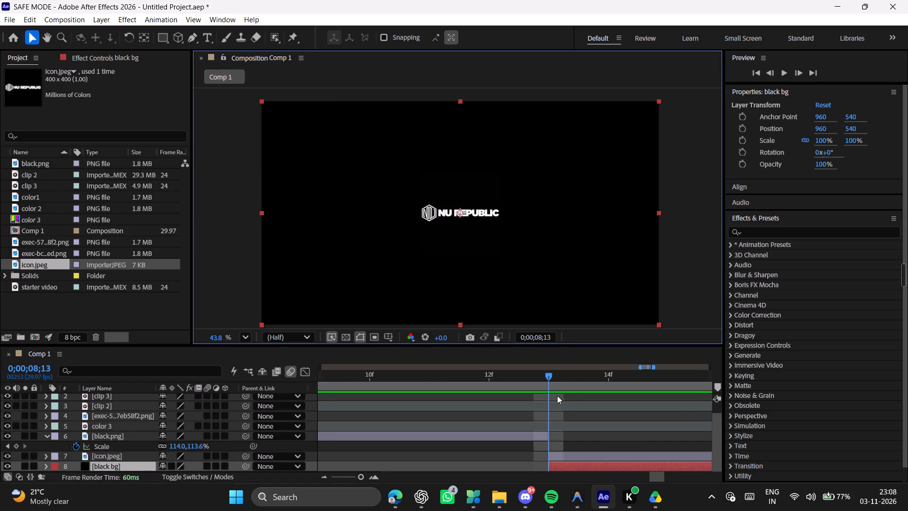
Play and scrub the end of the composition to review the cut from the black speaker shot to the logo.
left_click_drag(551, 375, 536, 377)
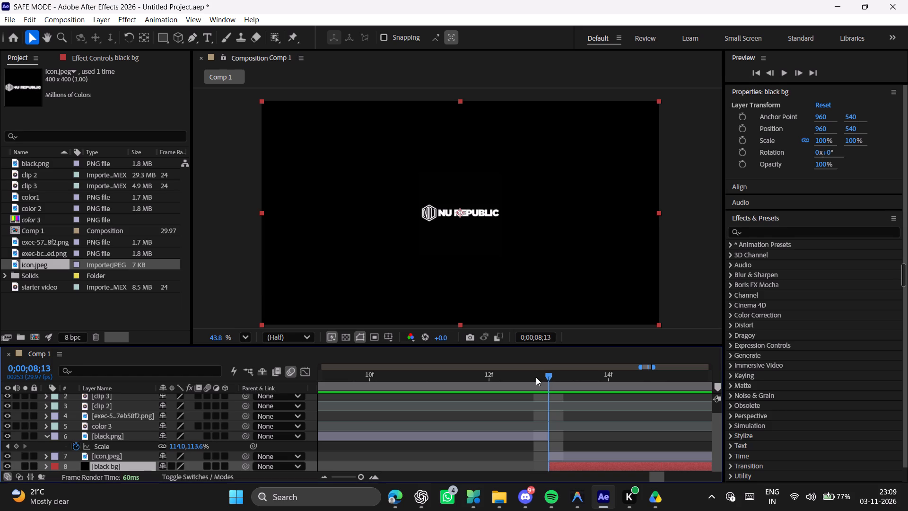
left_click_drag(536, 377, 516, 380)
left_click_drag(487, 370, 490, 377)
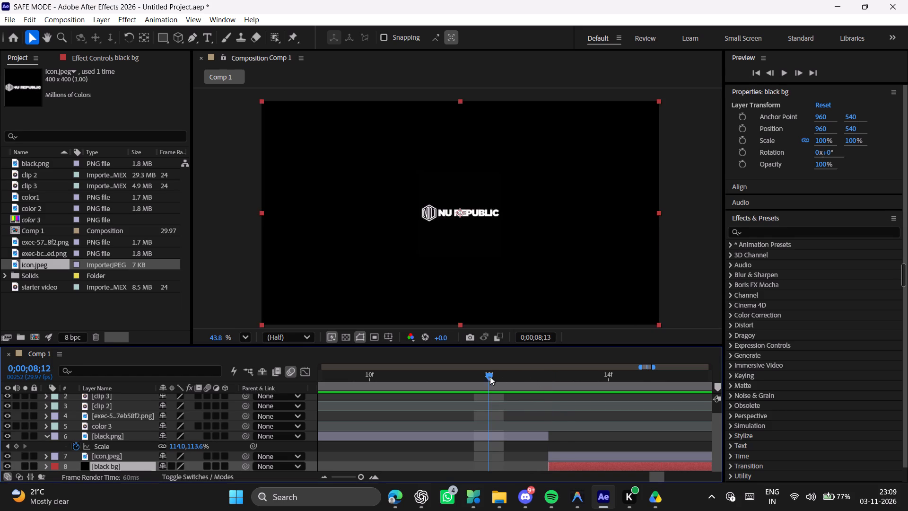
left_click_drag(490, 377, 464, 376)
key("space")
key("space")
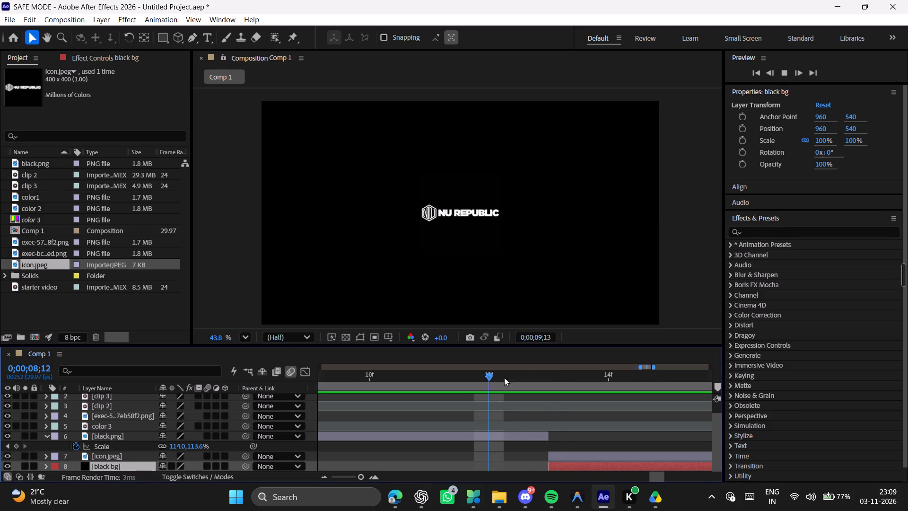
left_click_drag(506, 374, 381, 390)
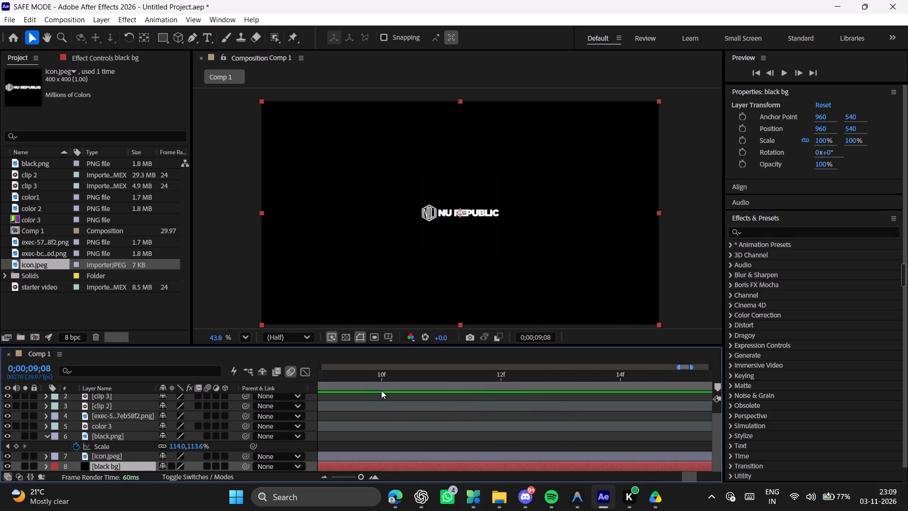
left_click_drag(381, 390, 463, 393)
scroll(463, 393, "down", 8, "alt")
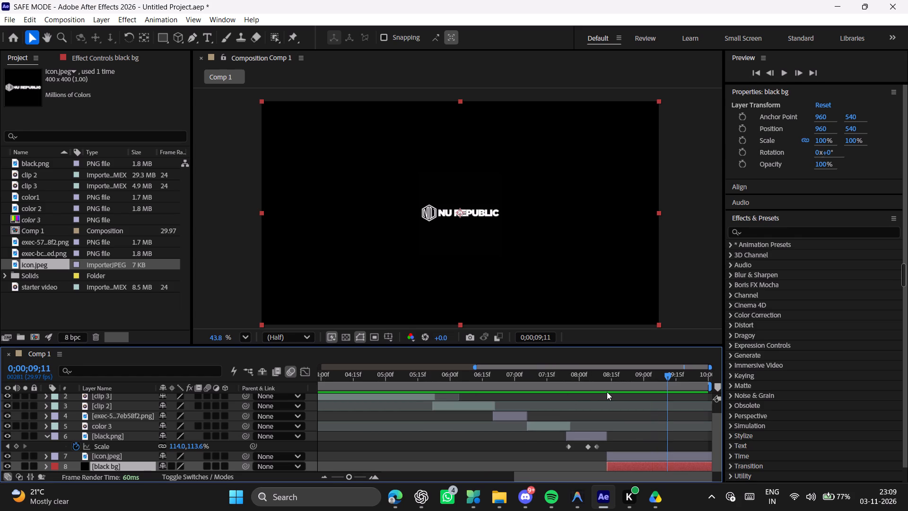
Return the current time to the logo's start at 0;00;08;13 and collapse the black.png layer's properties.
left_click_drag(639, 373, 606, 379)
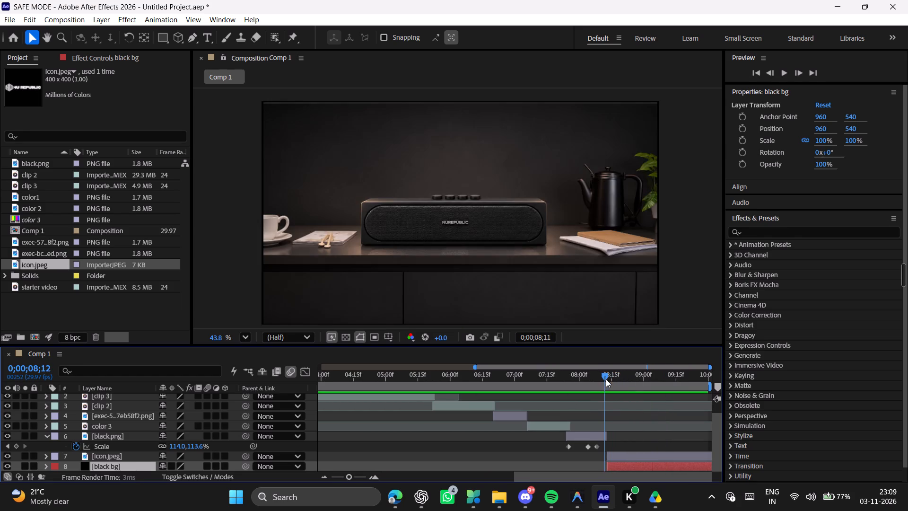
left_click_drag(606, 379, 605, 380)
left_click(48, 436)
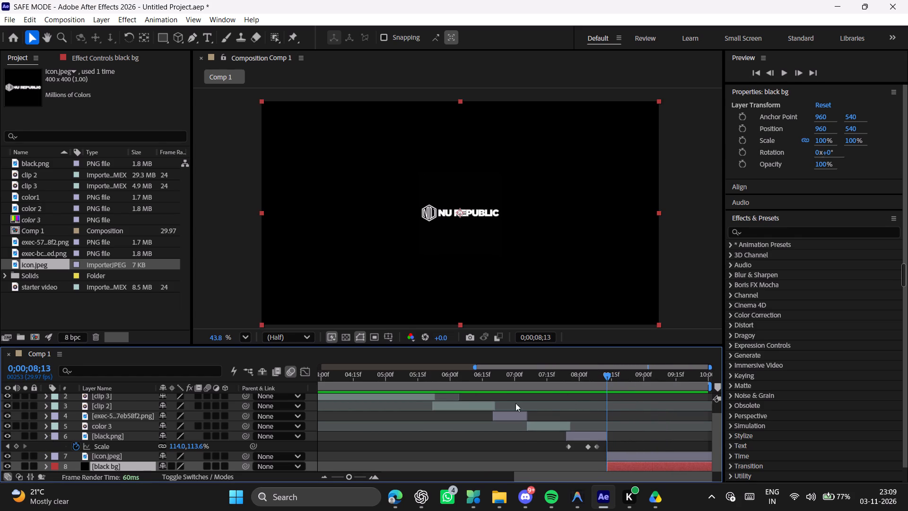
left_click_drag(606, 373, 608, 378)
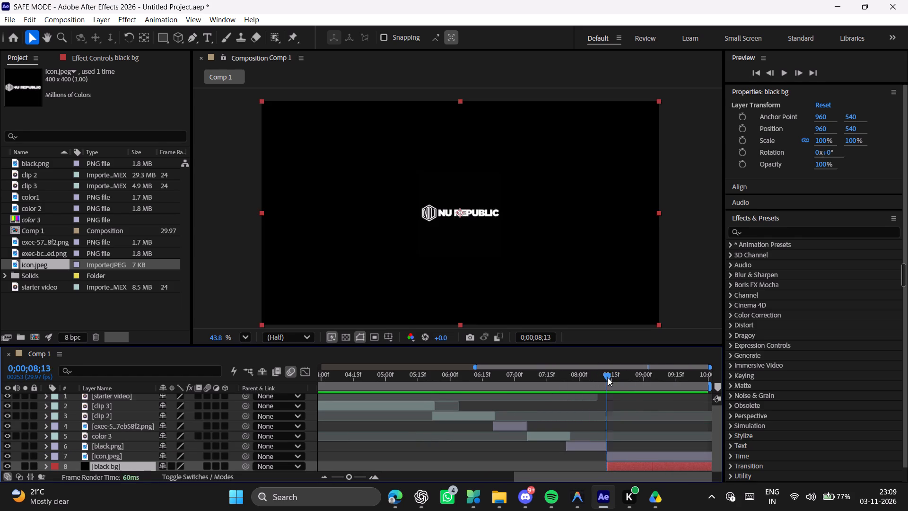
left_click_drag(608, 378, 606, 382)
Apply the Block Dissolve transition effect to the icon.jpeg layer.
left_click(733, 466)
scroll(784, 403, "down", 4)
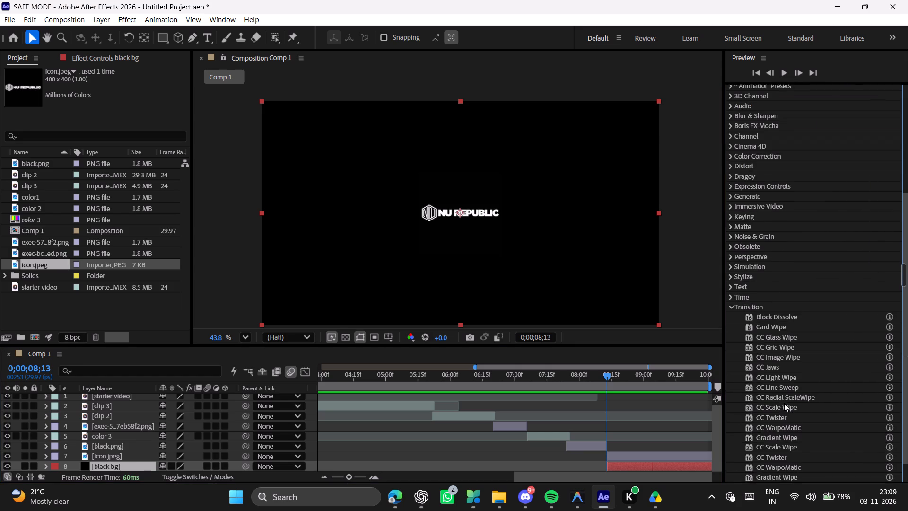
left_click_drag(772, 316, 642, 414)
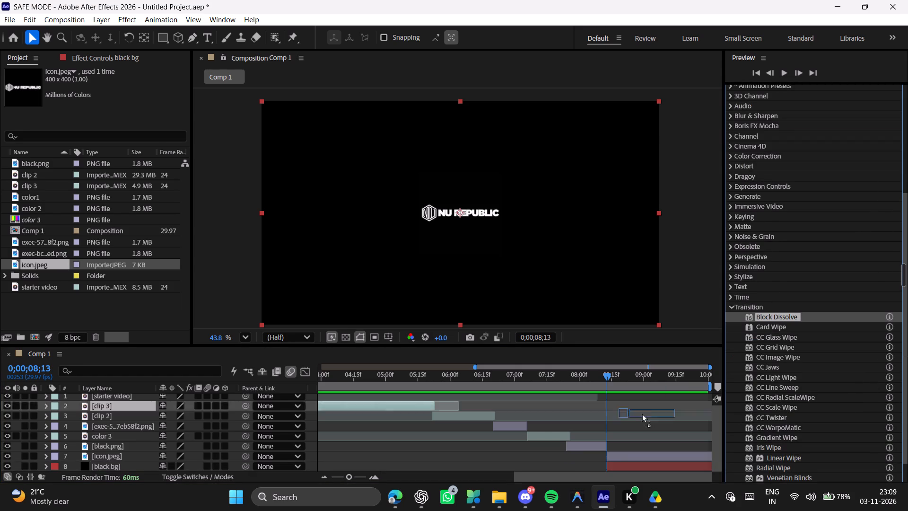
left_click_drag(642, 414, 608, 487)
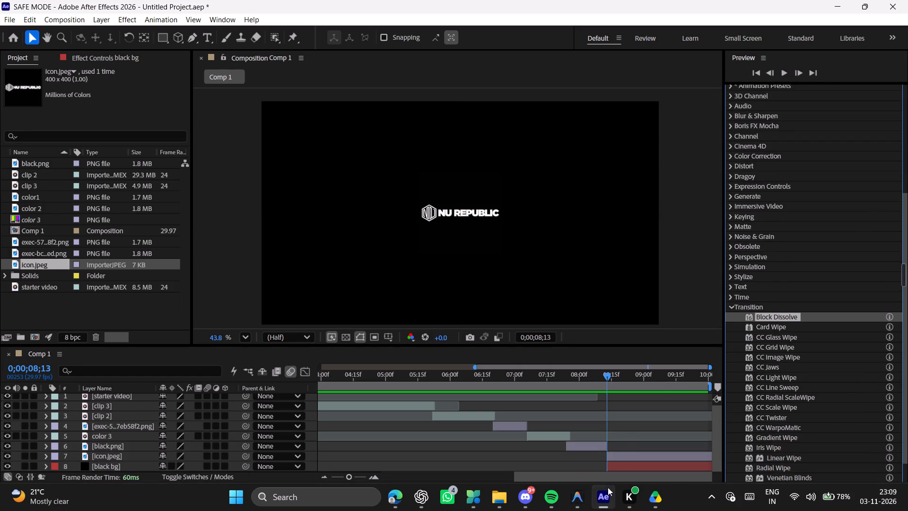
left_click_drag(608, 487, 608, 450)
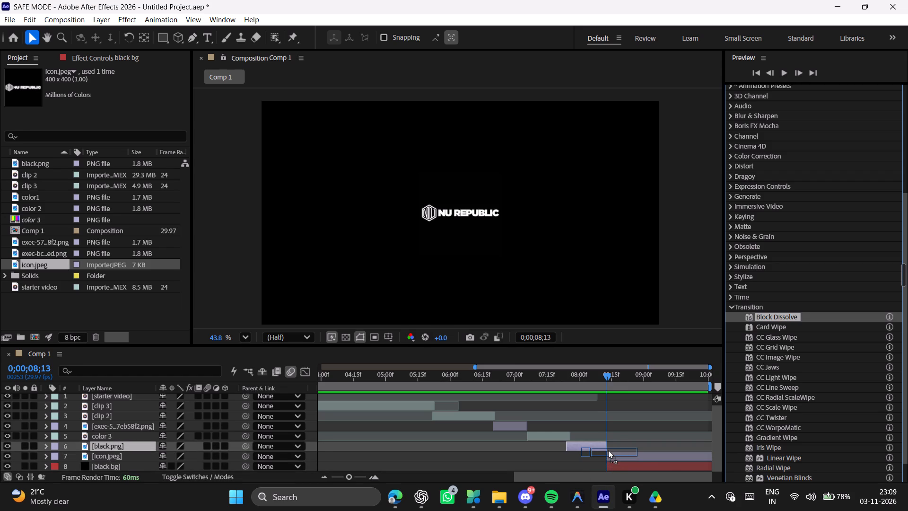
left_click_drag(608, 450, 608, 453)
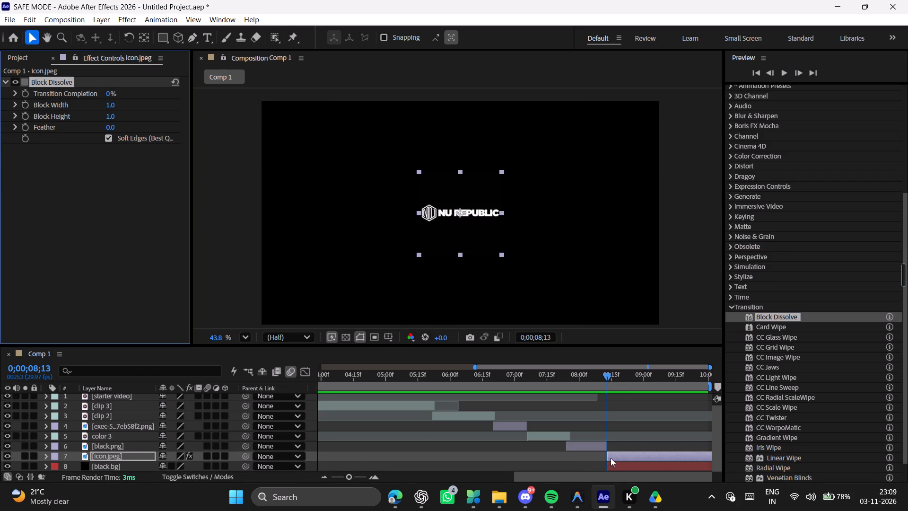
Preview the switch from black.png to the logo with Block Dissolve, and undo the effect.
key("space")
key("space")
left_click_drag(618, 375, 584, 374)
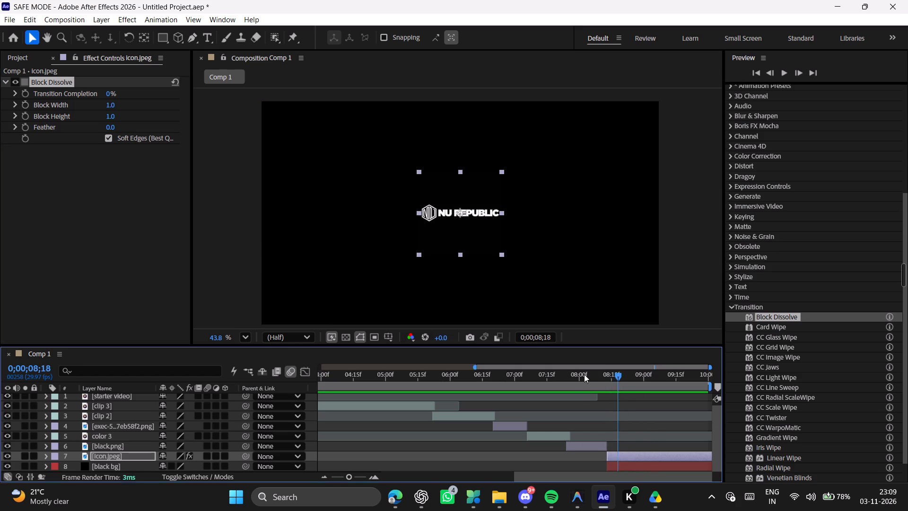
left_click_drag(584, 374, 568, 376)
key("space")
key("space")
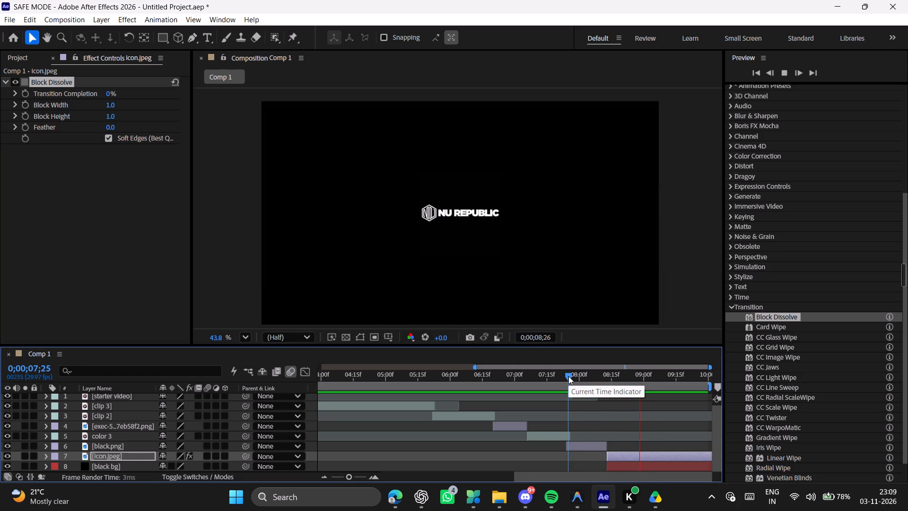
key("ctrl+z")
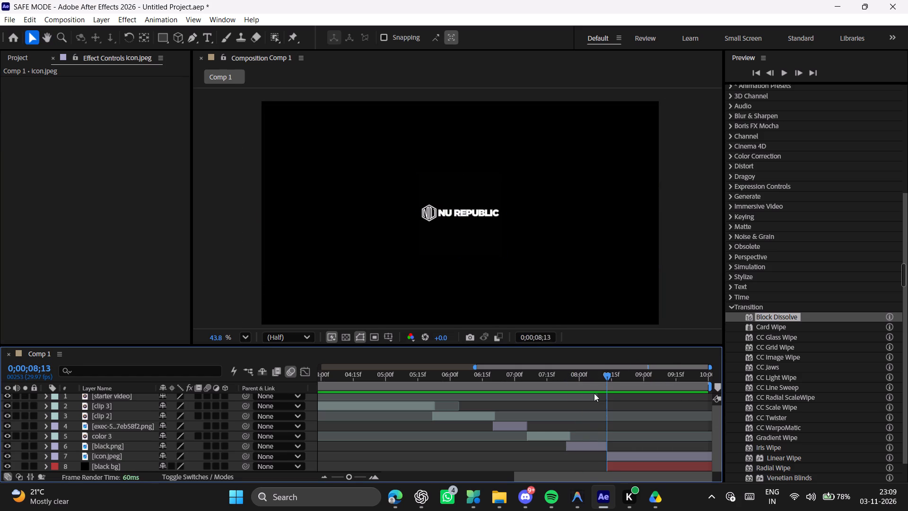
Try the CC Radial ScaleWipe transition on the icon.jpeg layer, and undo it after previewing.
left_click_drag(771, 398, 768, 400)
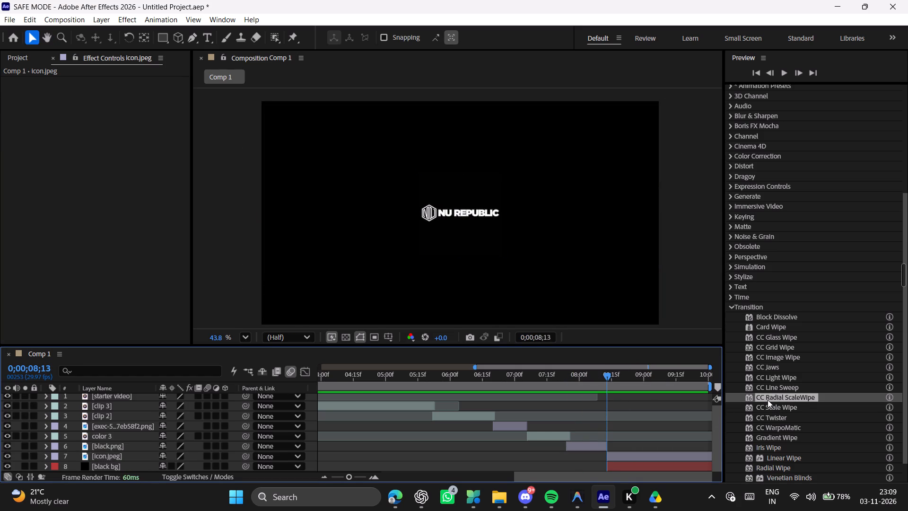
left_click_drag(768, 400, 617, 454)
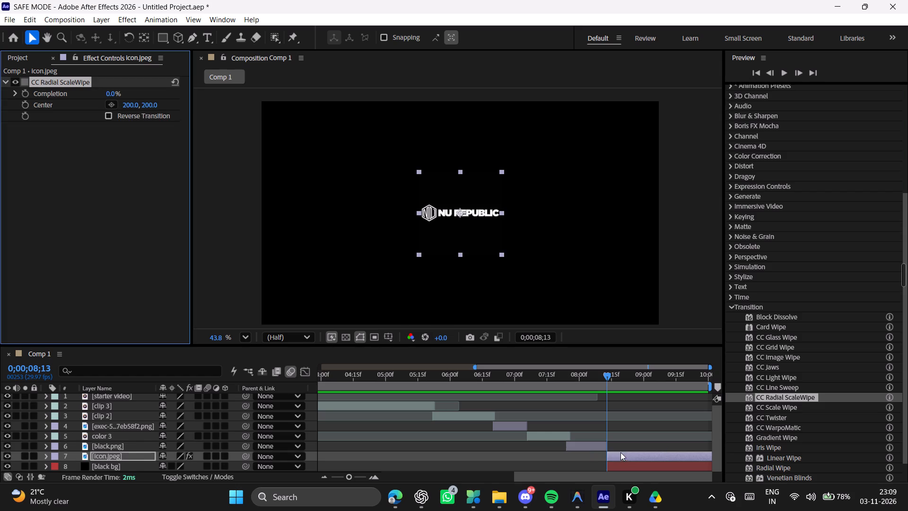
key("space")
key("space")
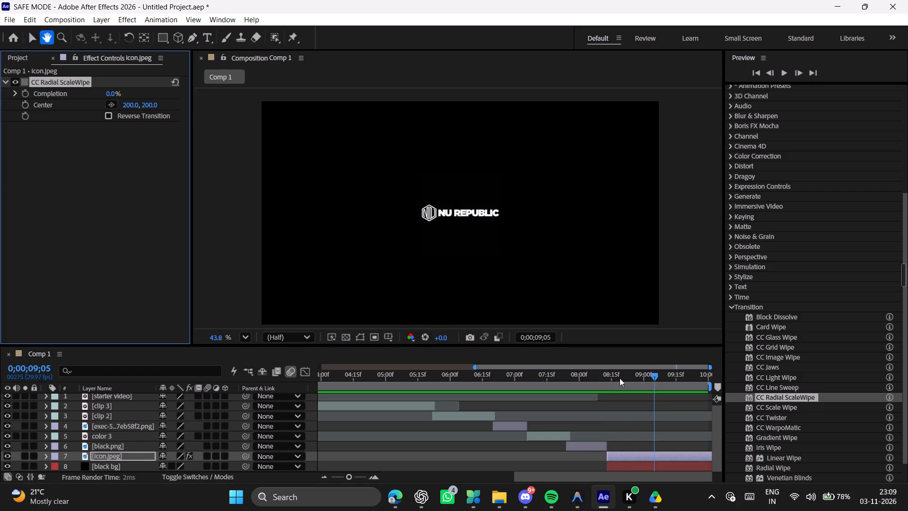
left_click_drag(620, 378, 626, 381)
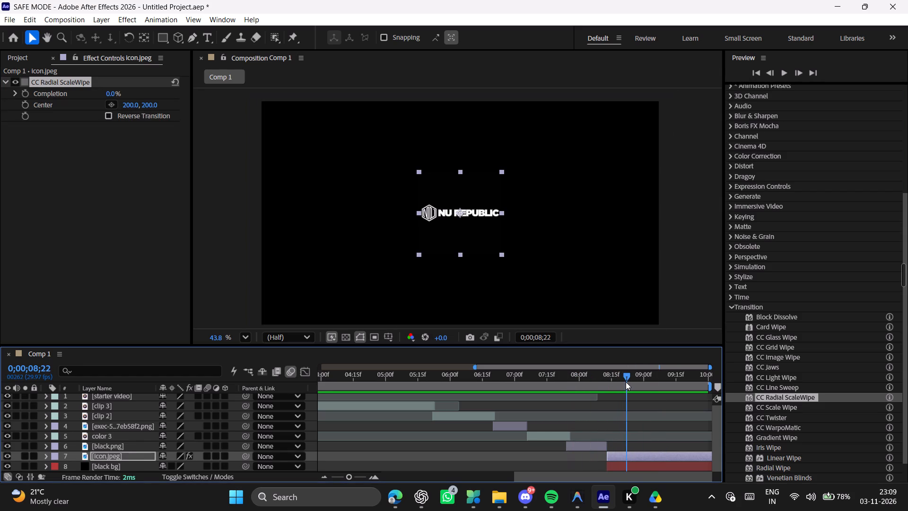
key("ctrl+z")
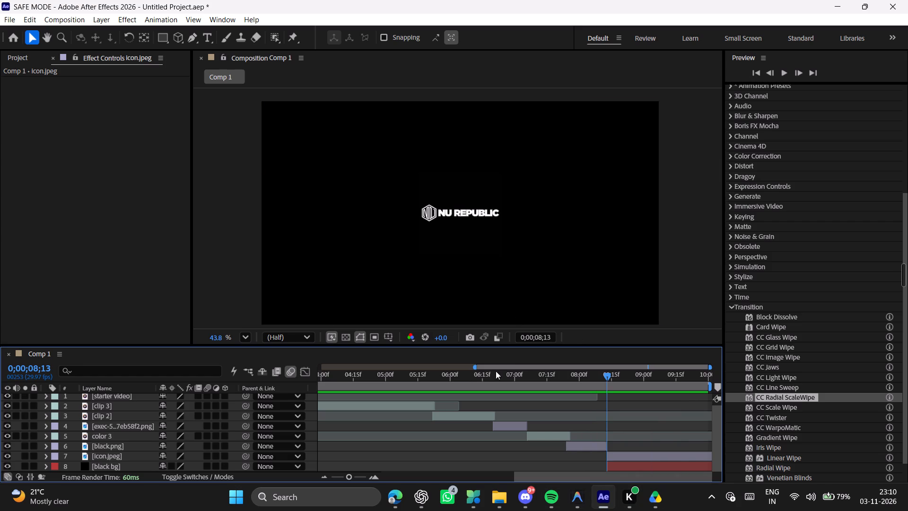
Scrub through the logo ending and back to the end of the black.png shot at 0;00;08;11.
left_click_drag(498, 372, 829, 364)
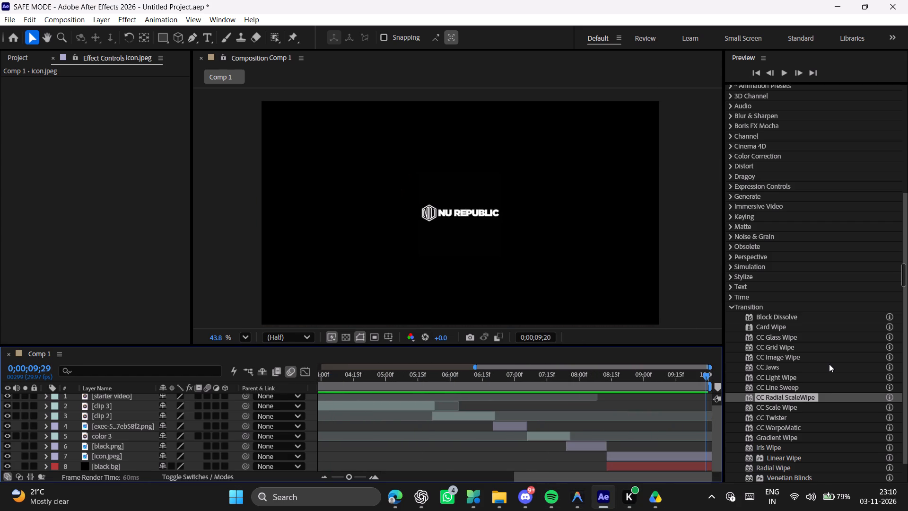
left_click_drag(829, 364, 602, 389)
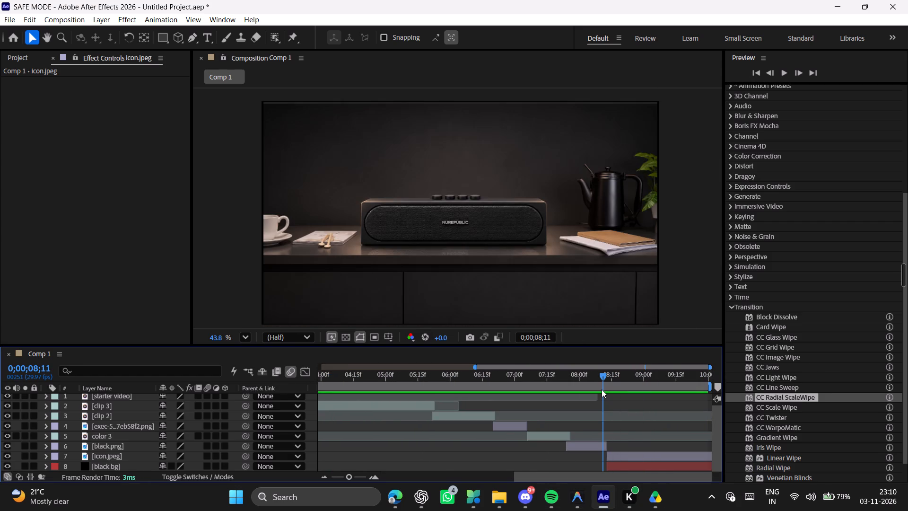
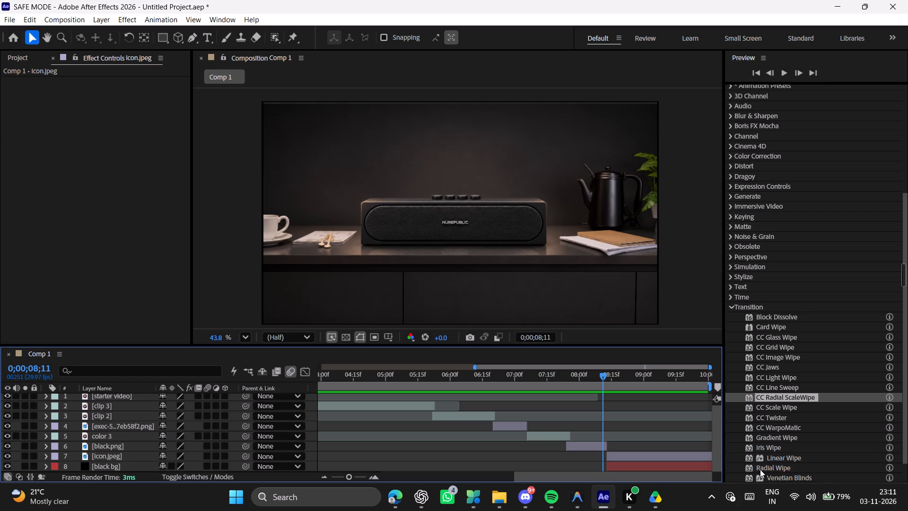
Apply the Linear Wipe transition effect to the icon.jpeg layer and check the switch from black.png to the logo.
left_click_drag(756, 456, 692, 463)
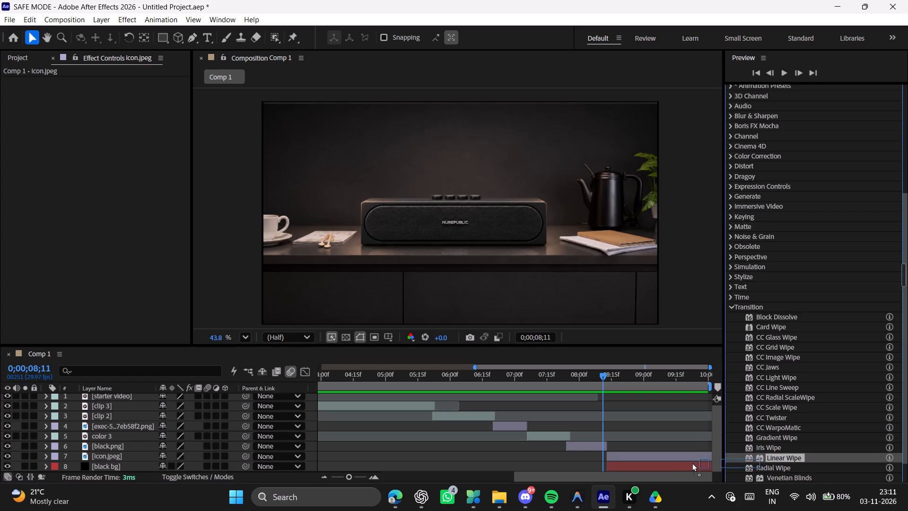
left_click_drag(692, 463, 611, 457)
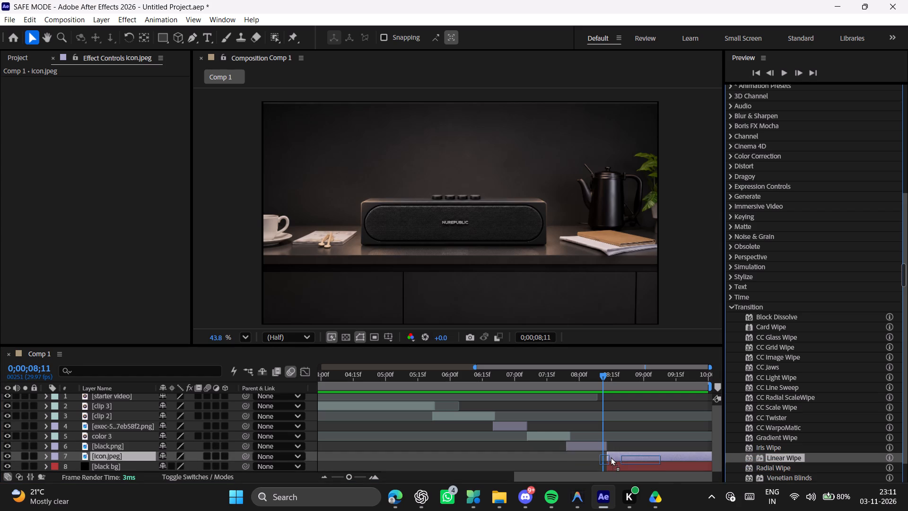
left_click_drag(611, 457, 612, 460)
left_click_drag(612, 460, 611, 453)
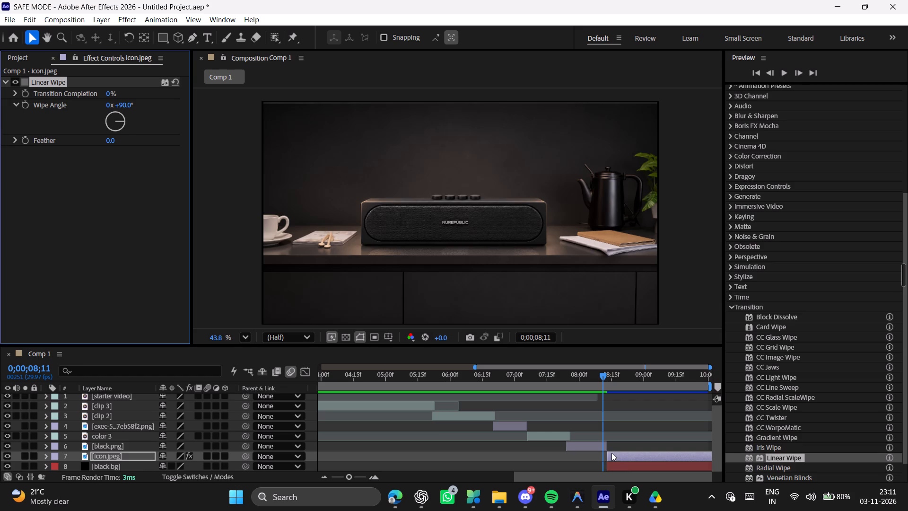
left_click_drag(603, 376, 599, 375)
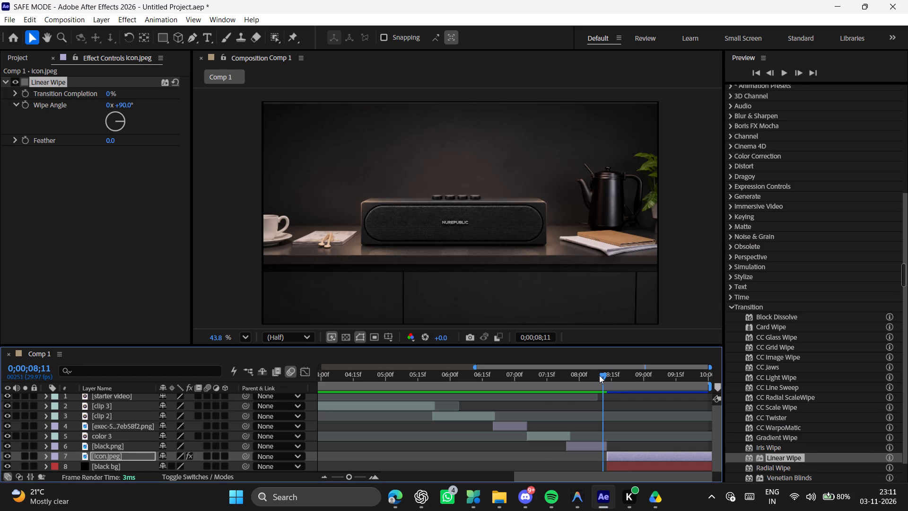
left_click_drag(599, 375, 611, 376)
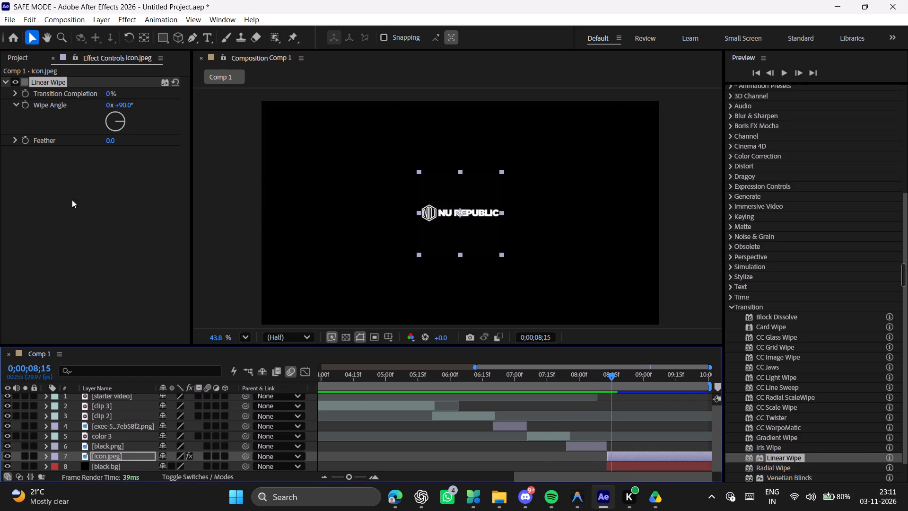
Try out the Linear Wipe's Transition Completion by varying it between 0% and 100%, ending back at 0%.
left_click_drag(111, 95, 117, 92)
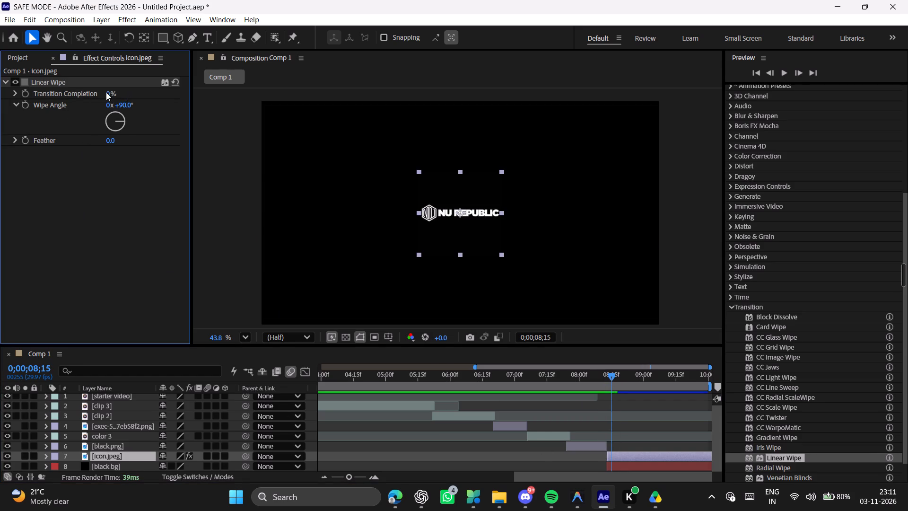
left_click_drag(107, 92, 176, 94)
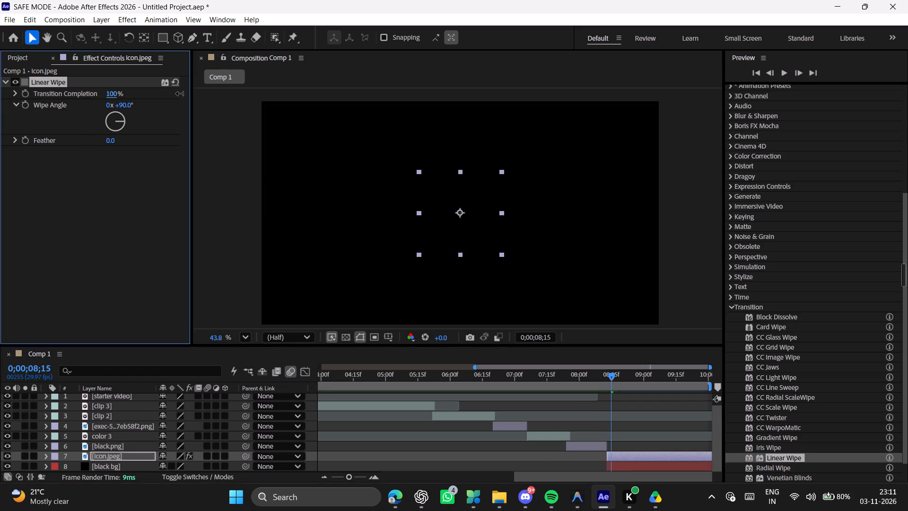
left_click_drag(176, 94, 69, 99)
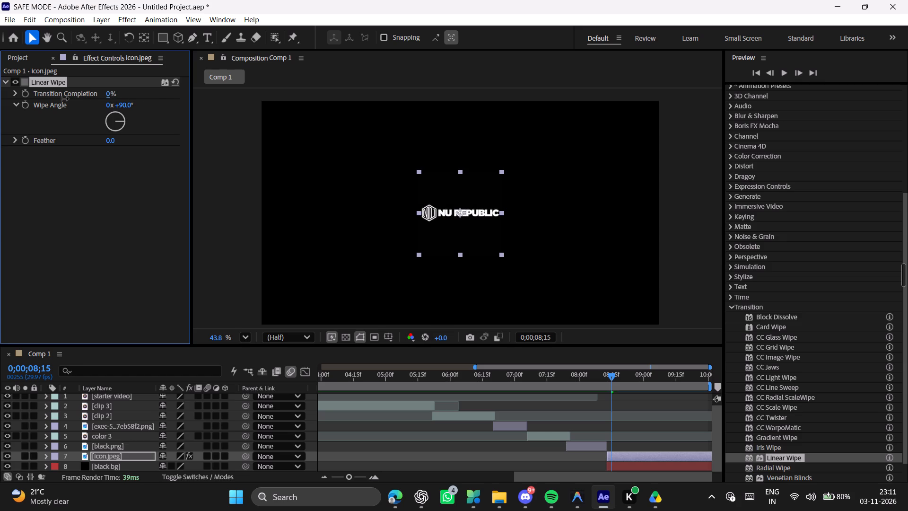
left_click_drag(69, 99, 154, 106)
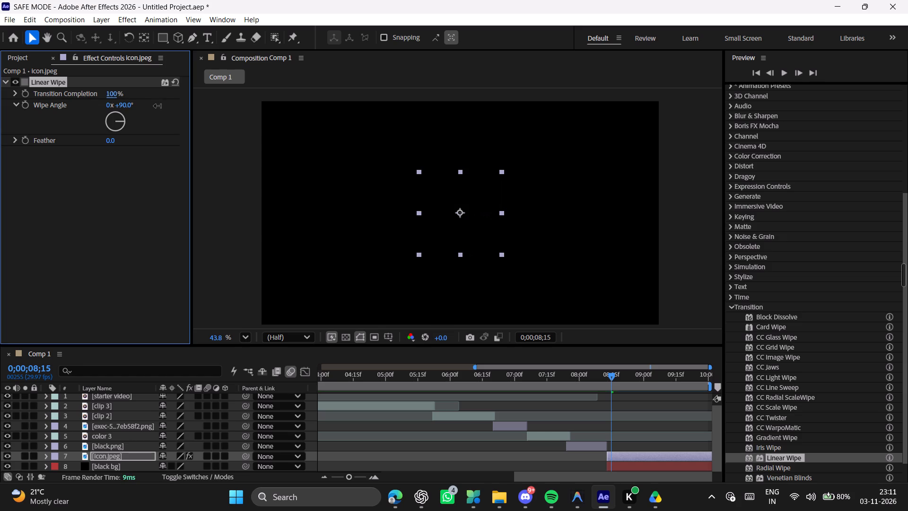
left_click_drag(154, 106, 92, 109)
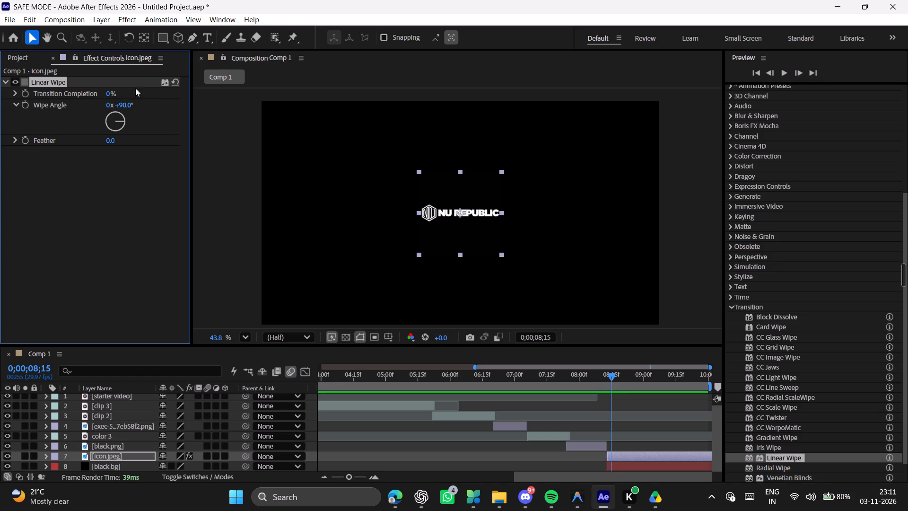
Set the Linear Wipe's Wipe Angle to 162°, with Transition Completion at 49% to judge the wipe direction.
left_click_drag(117, 121, 118, 138)
left_click_drag(109, 96, 149, 96)
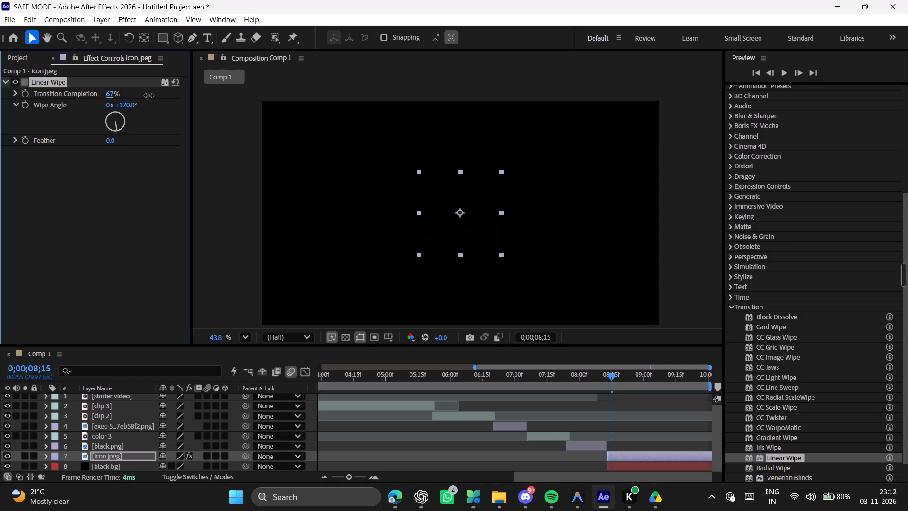
left_click_drag(149, 96, 140, 96)
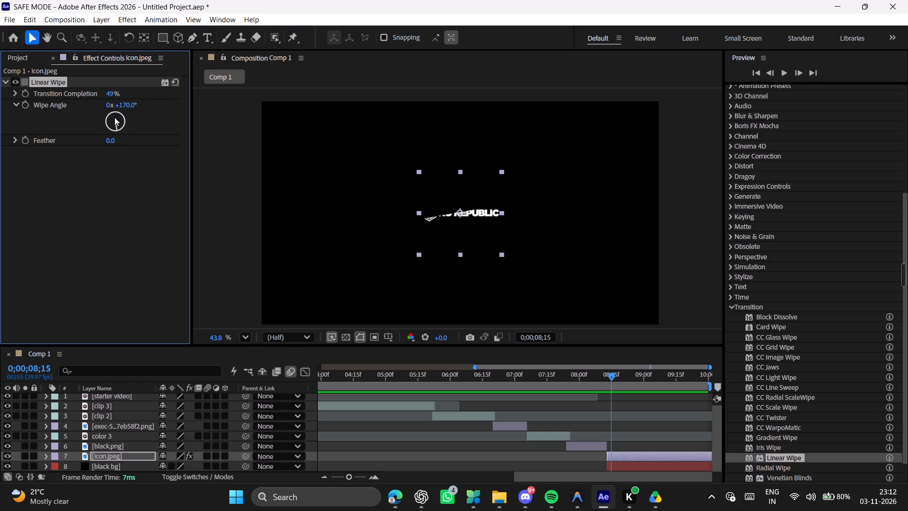
left_click_drag(115, 126, 127, 118)
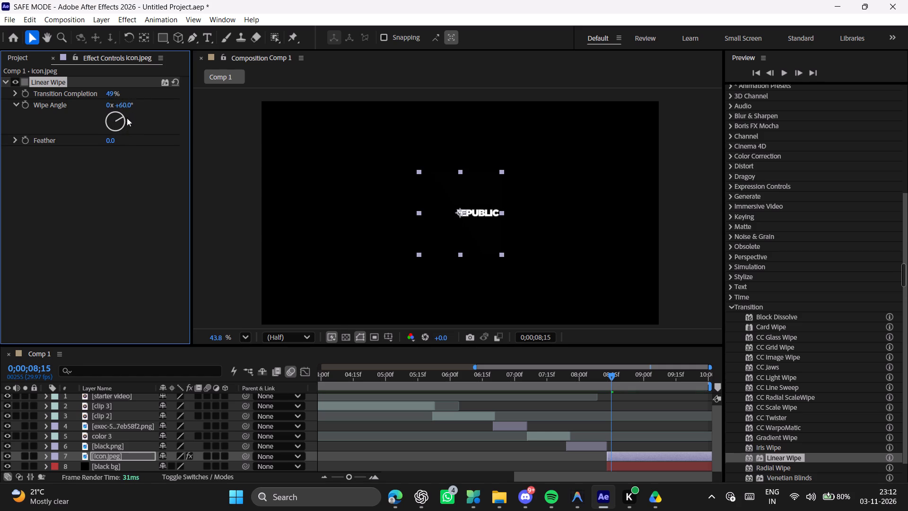
left_click_drag(127, 118, 117, 139)
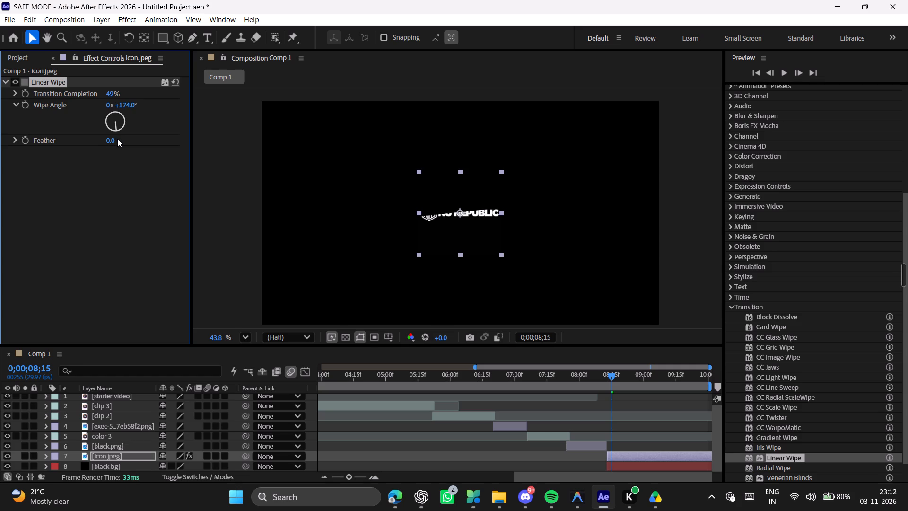
left_click_drag(117, 139, 122, 142)
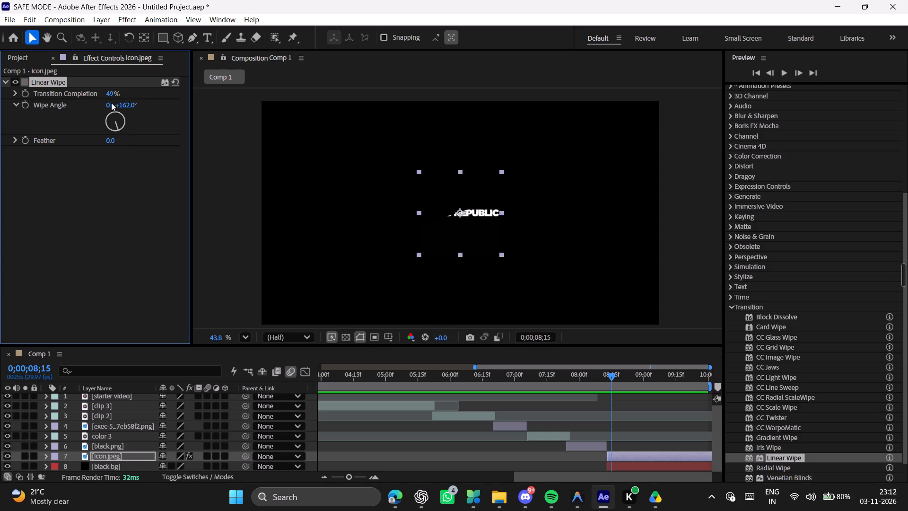
Soften the logo's Linear Wipe by setting Feather to 195, with Transition Completion at 61%.
left_click_drag(110, 98, 113, 98)
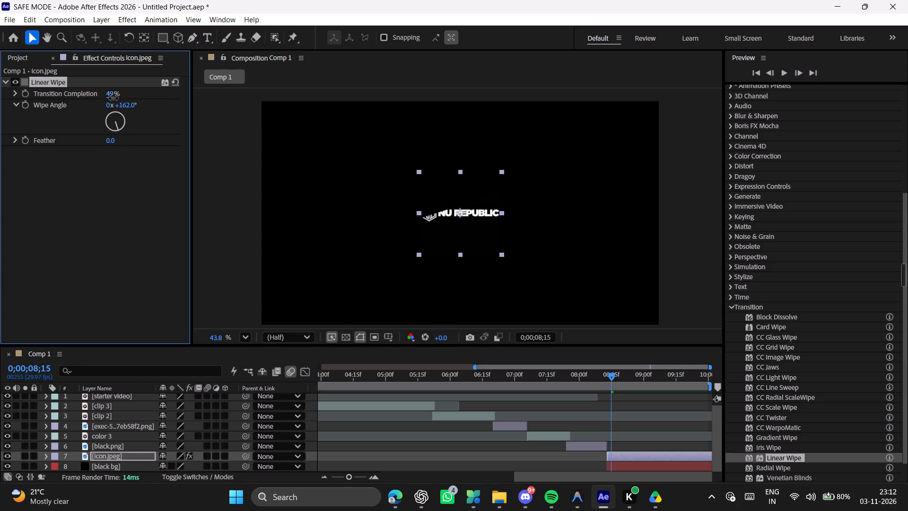
left_click_drag(113, 98, 93, 101)
left_click_drag(111, 142, 143, 144)
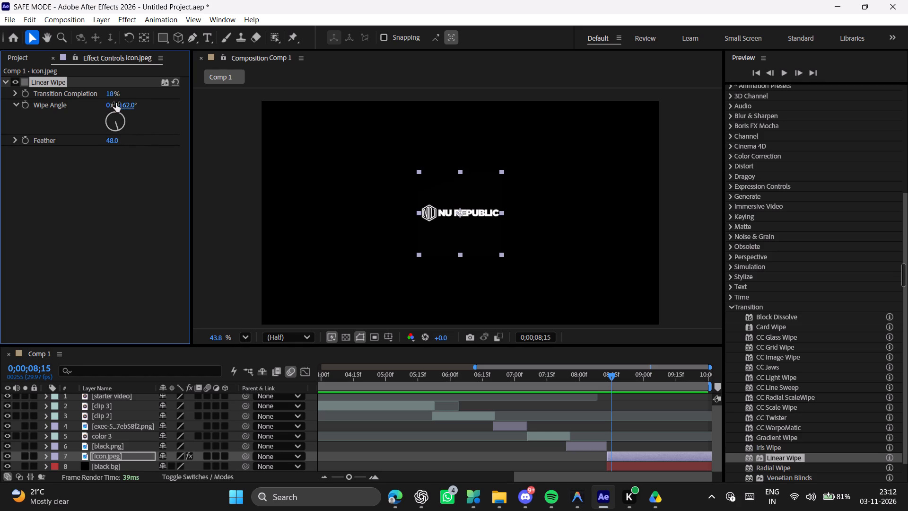
left_click_drag(112, 94, 146, 95)
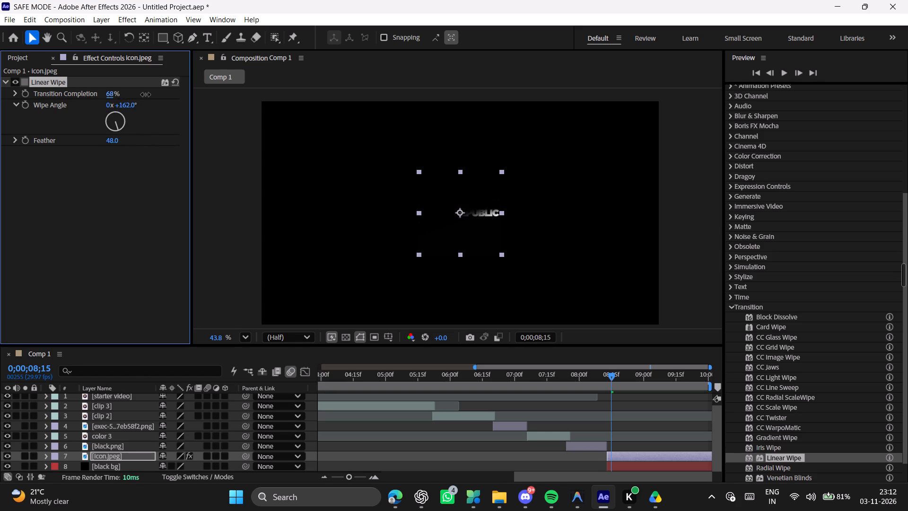
left_click_drag(146, 95, 141, 95)
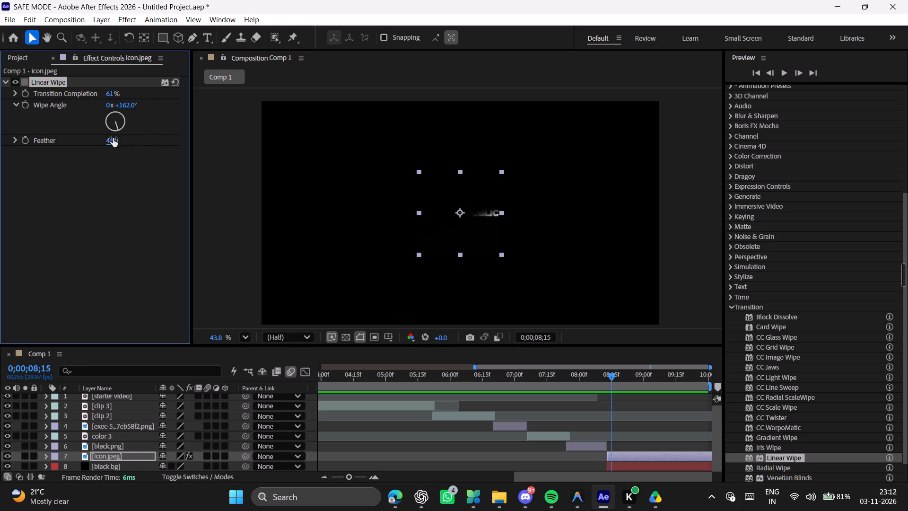
left_click_drag(113, 138, 203, 139)
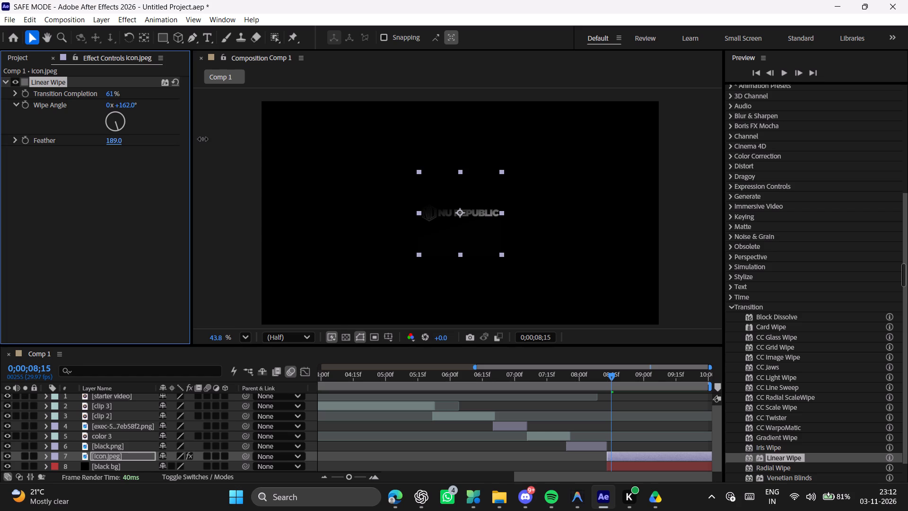
left_click_drag(203, 139, 203, 139)
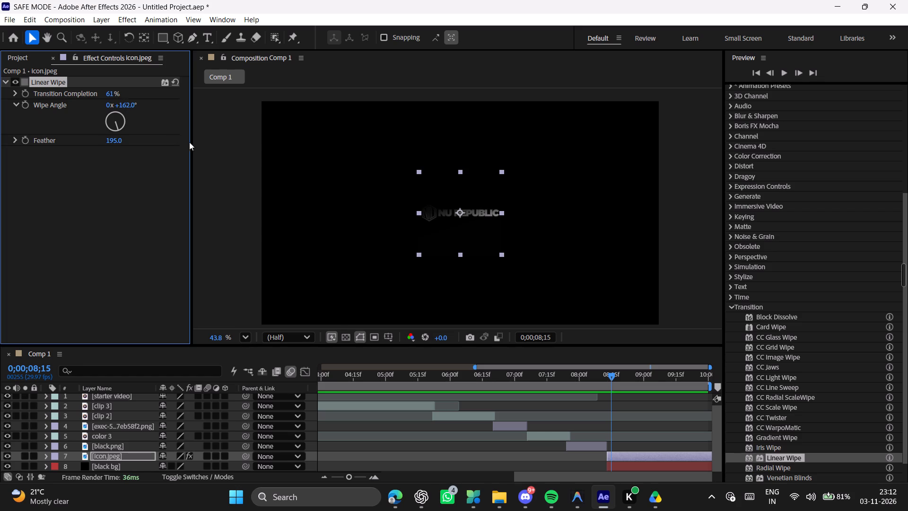
Keyframe the Linear Wipe's Transition Completion at 86% at the start of the logo layer, 0;00;08;13.
left_click_drag(610, 373, 598, 373)
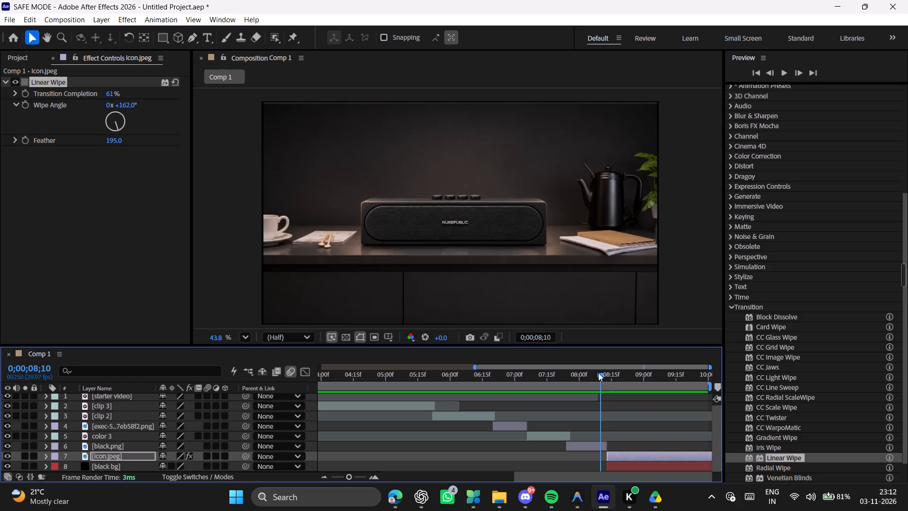
left_click_drag(598, 373, 611, 381)
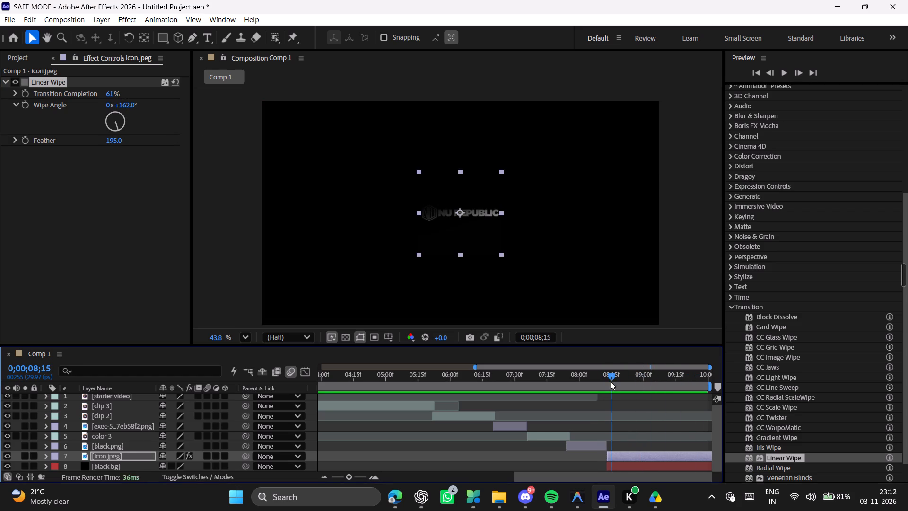
left_click_drag(611, 381, 605, 388)
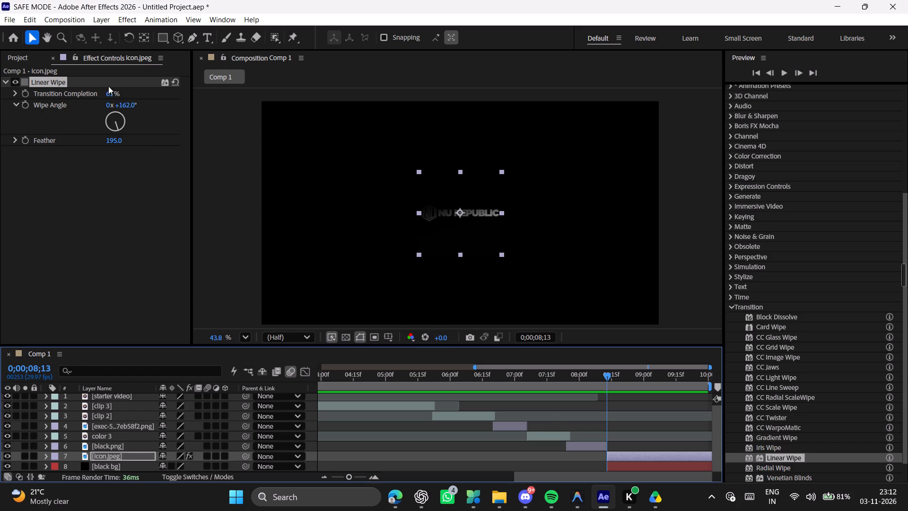
left_click_drag(614, 375, 601, 375)
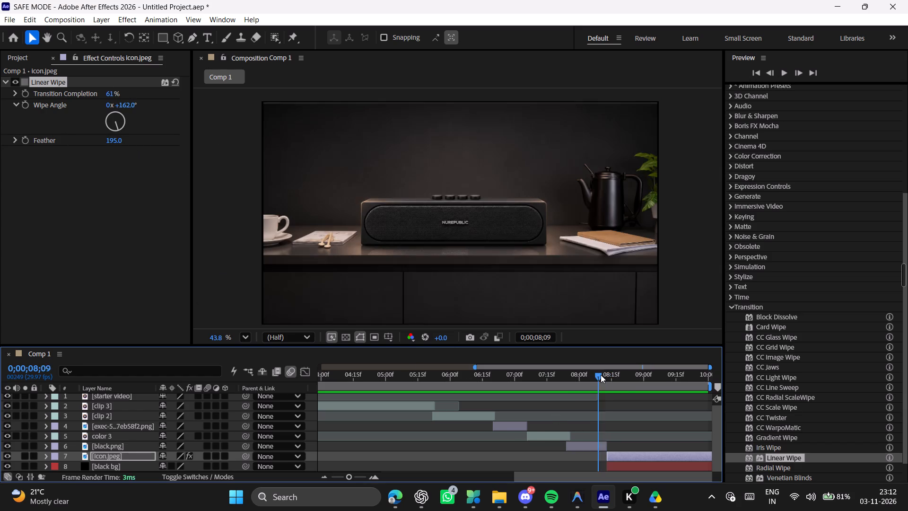
left_click_drag(601, 375, 607, 382)
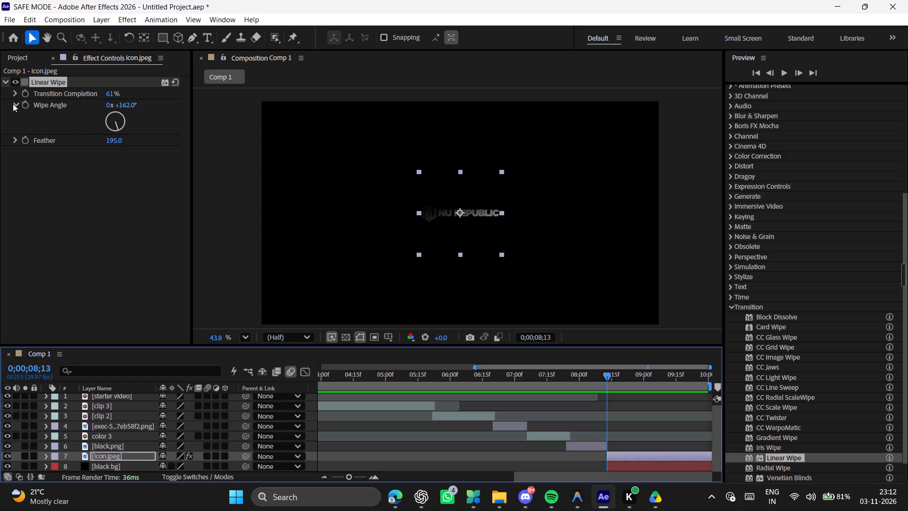
left_click(26, 104)
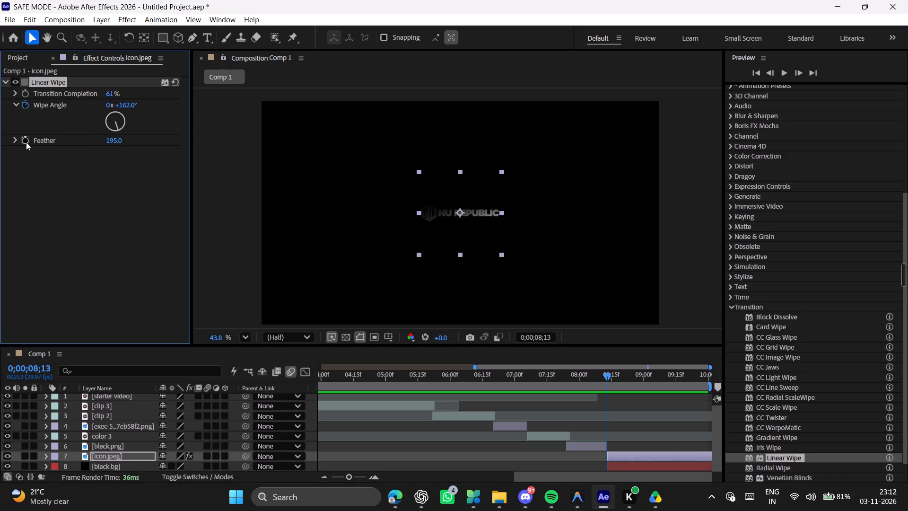
left_click(23, 96)
left_click(23, 106)
left_click_drag(112, 97, 127, 97)
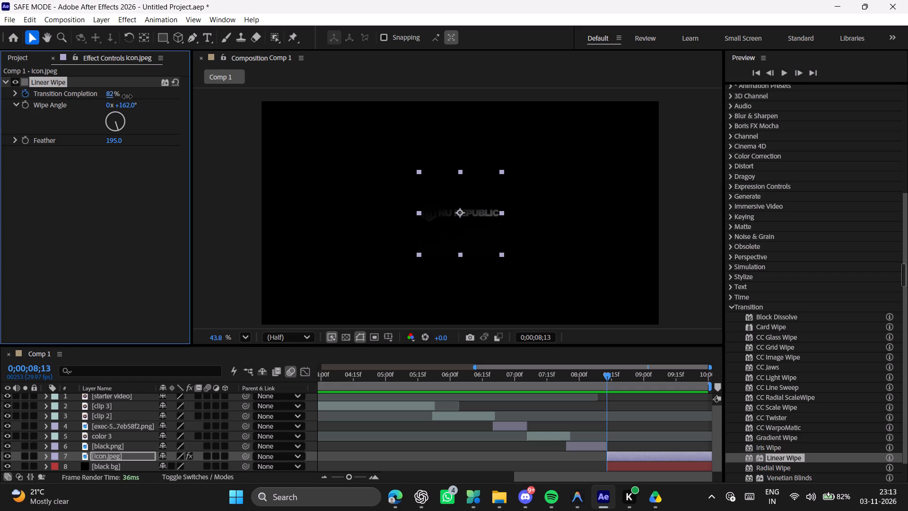
left_click_drag(127, 97, 128, 97)
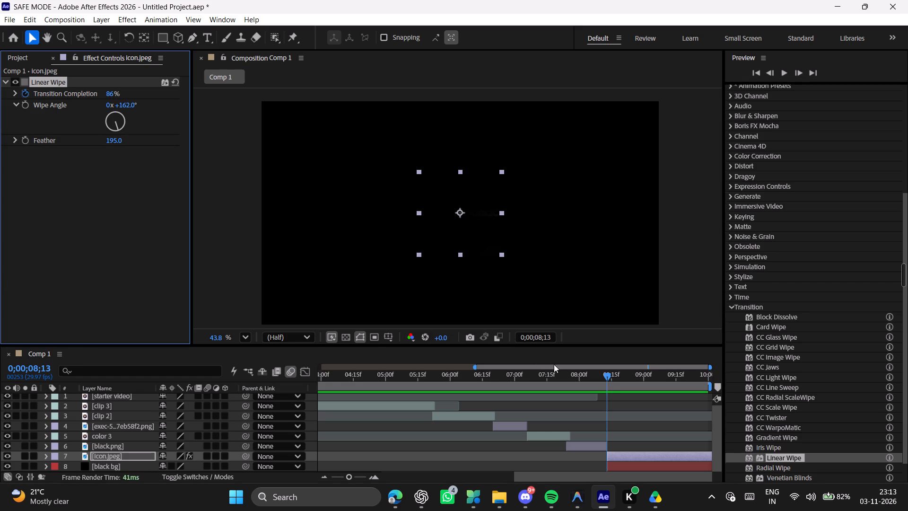
Add a second Transition Completion keyframe of 0% at 0;00;08;24 so the logo is fully revealed.
left_click_drag(605, 374, 616, 375)
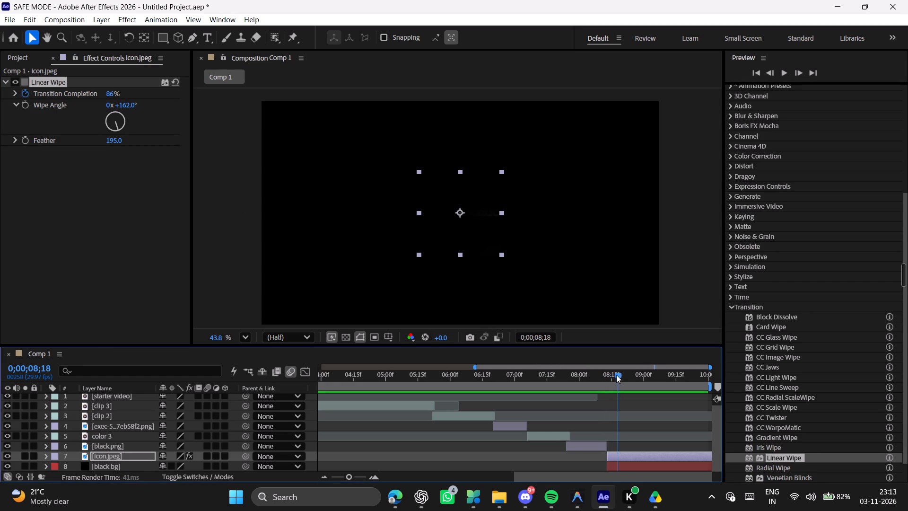
left_click_drag(616, 375, 629, 375)
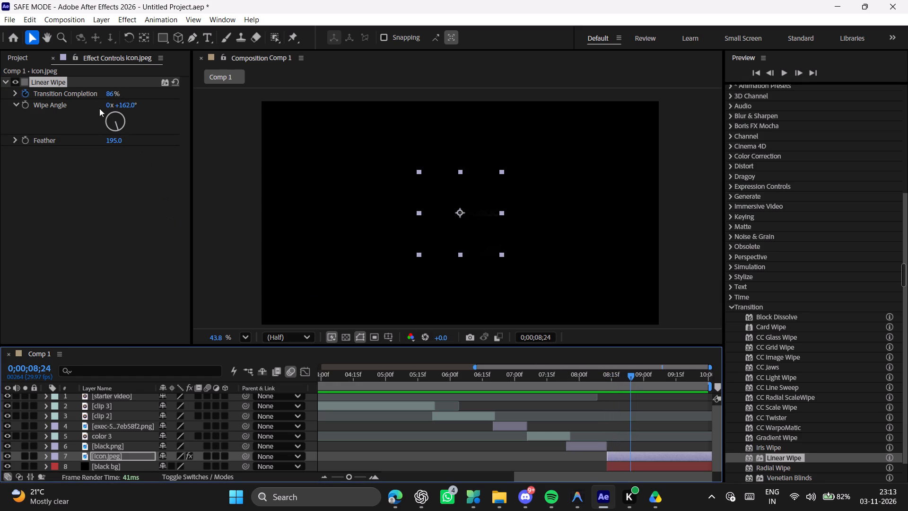
left_click_drag(111, 91, 31, 92)
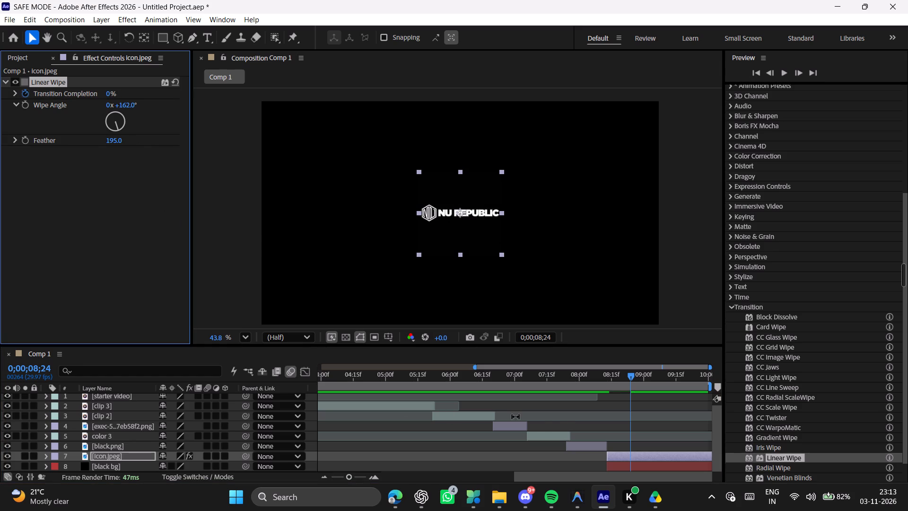
Play back the Linear Wipe logo reveal from 0;00;08;05, near the end of the black.png shot.
left_click_drag(609, 375, 589, 375)
key("space")
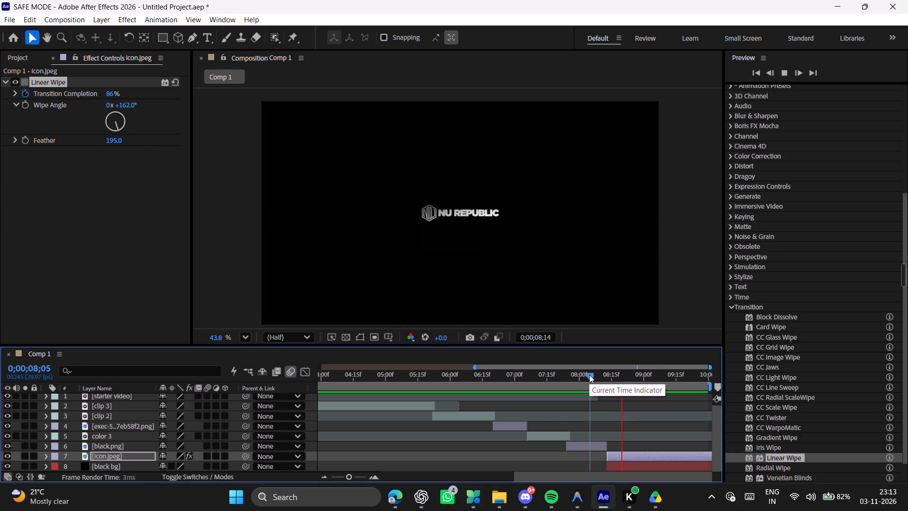
key("space")
key("space")
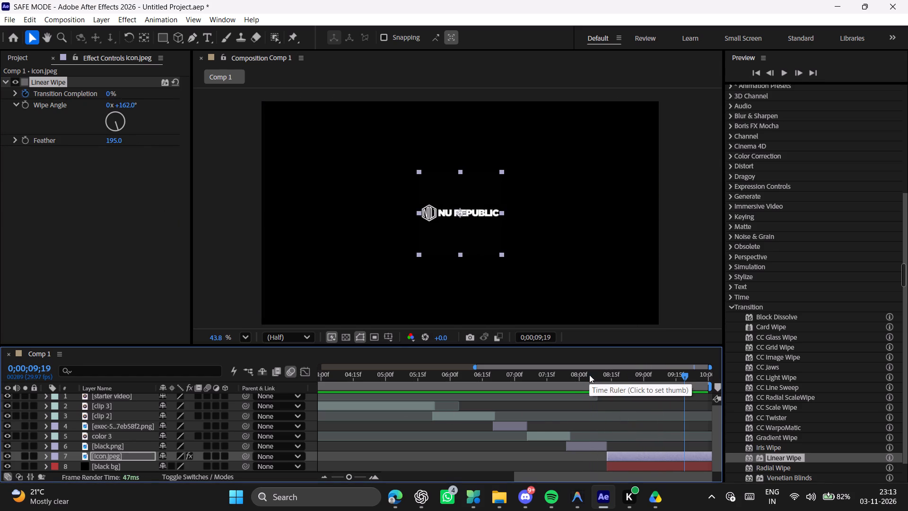
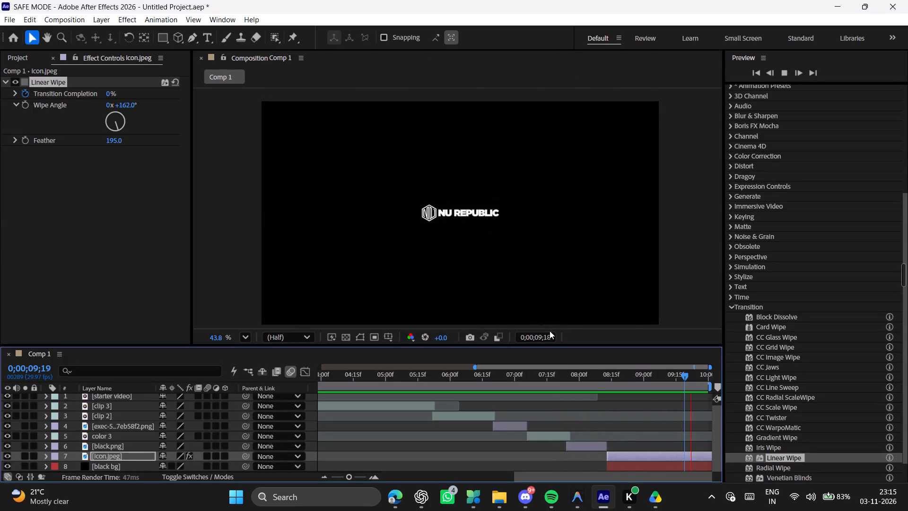
Scrub back through the speaker shots to review the edit, ending with the playhead at the composition's start, 0;00;00;00.
left_click_drag(565, 377, 516, 382)
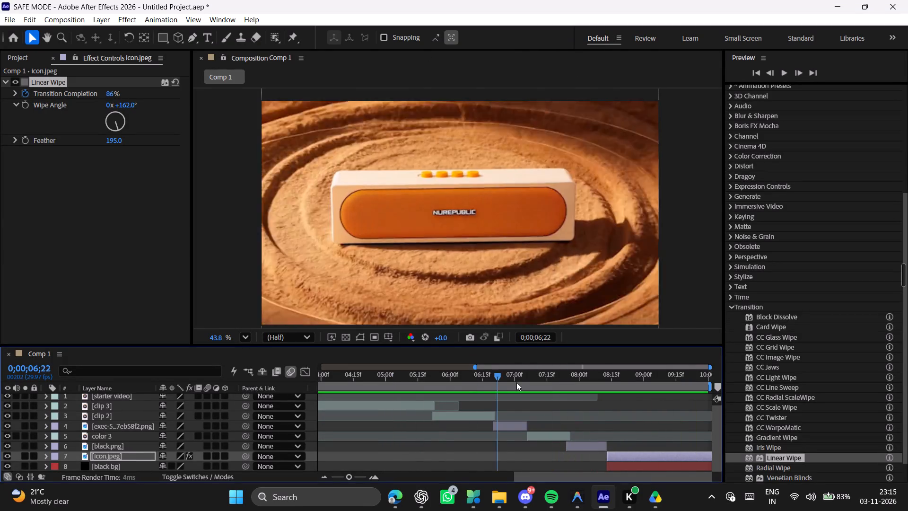
left_click_drag(516, 382, 471, 381)
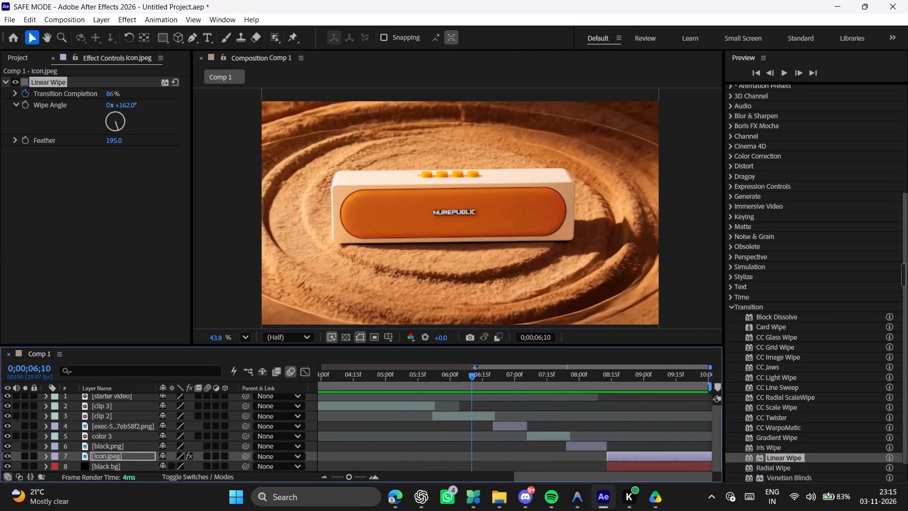
left_click_drag(473, 379, 308, 387)
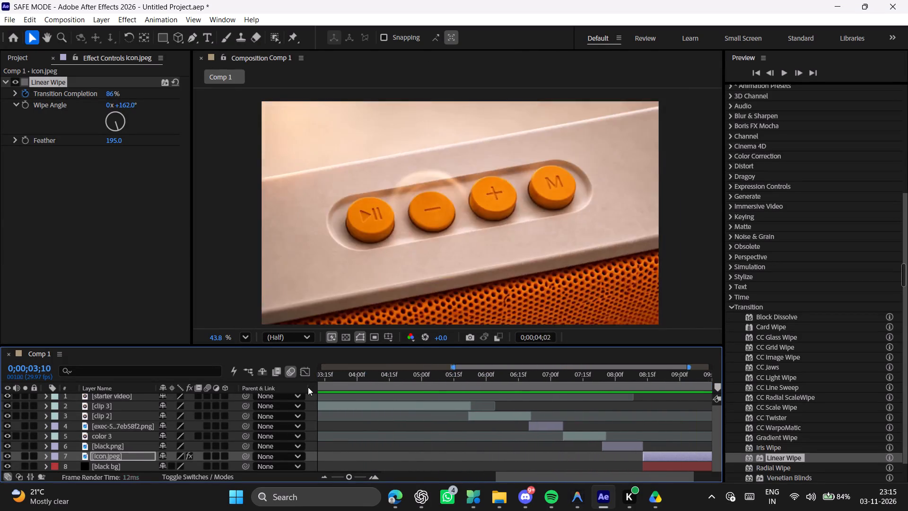
left_click_drag(308, 387, 692, 390)
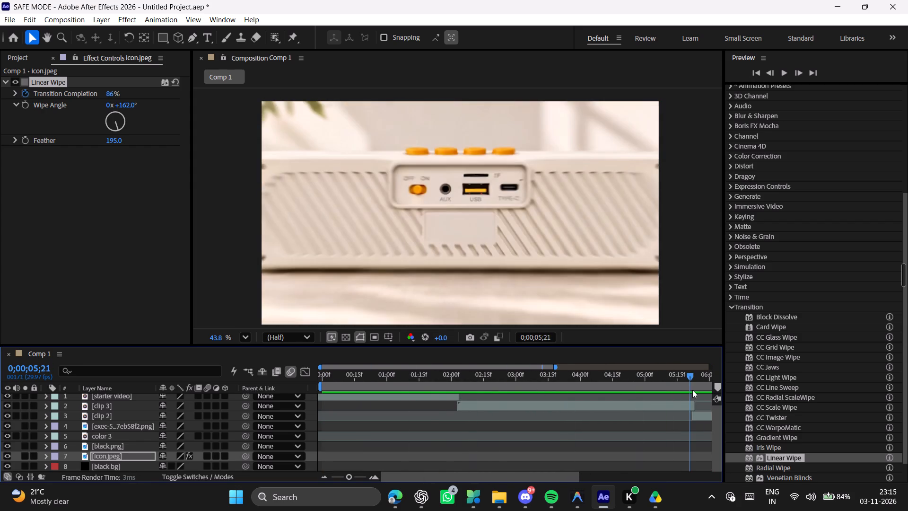
left_click_drag(692, 390, 469, 394)
left_click_drag(555, 367, 741, 360)
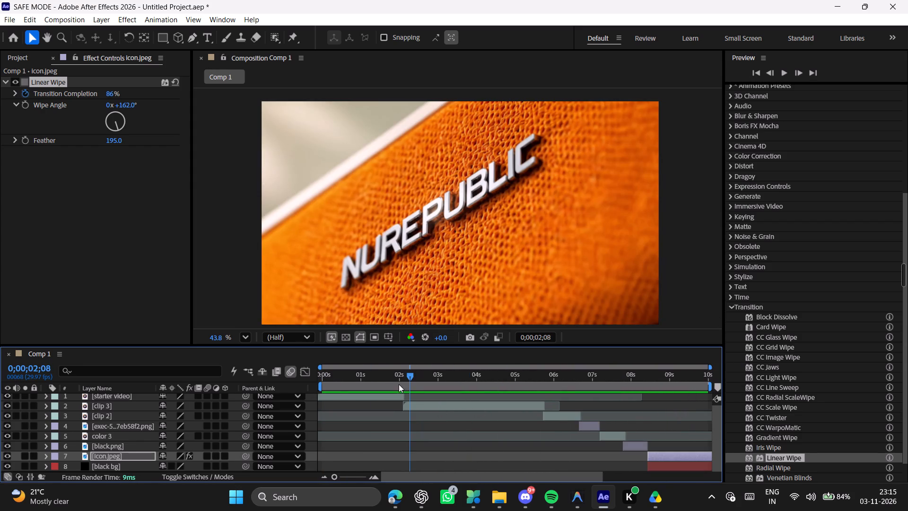
left_click_drag(403, 375, 292, 376)
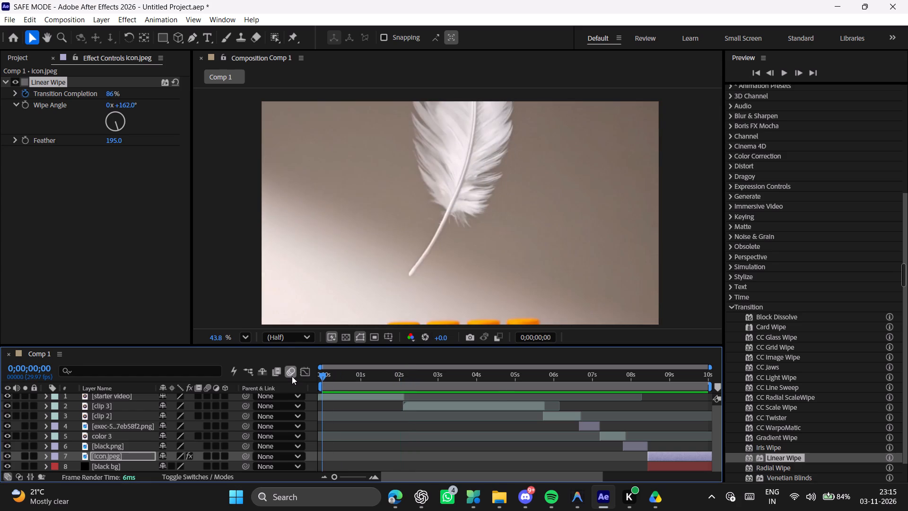
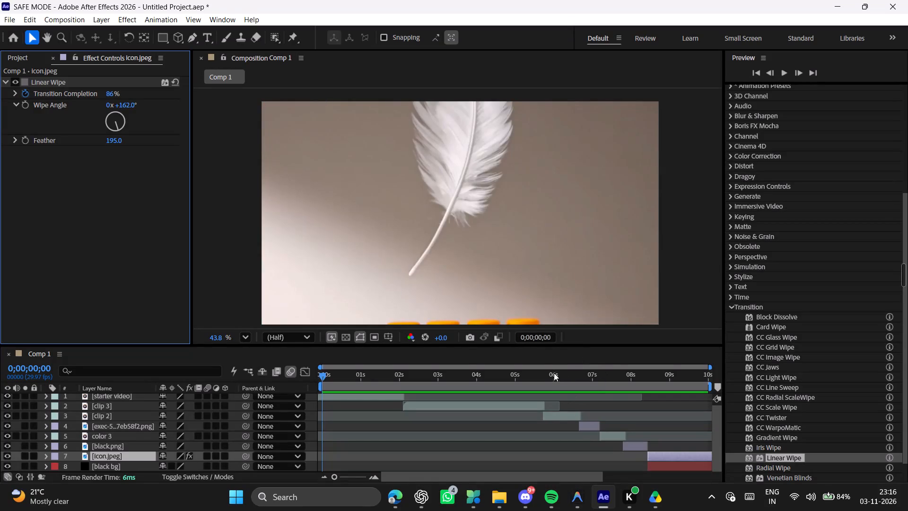
Review the second half of the edit, from the ports close-up through the sand and desk shots to the logo reveal, with icon.jpeg deselected.
left_click_drag(563, 374, 518, 378)
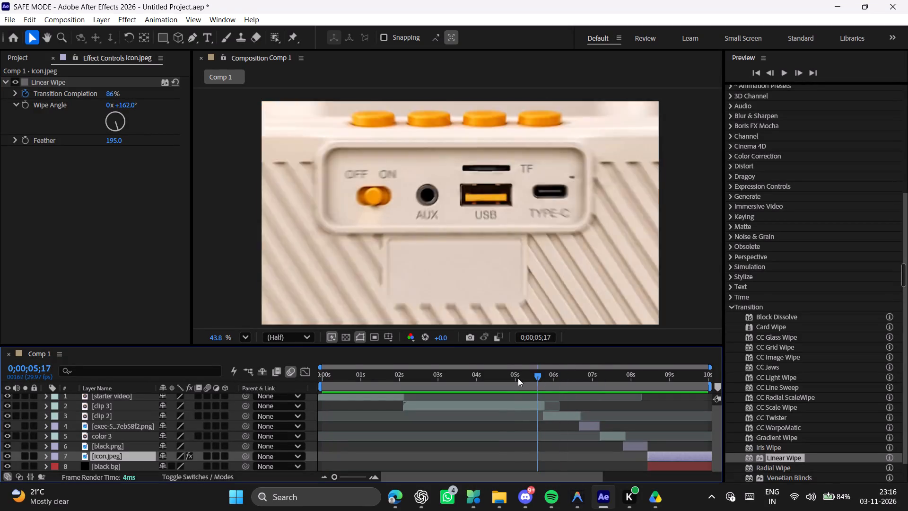
left_click_drag(518, 378, 575, 381)
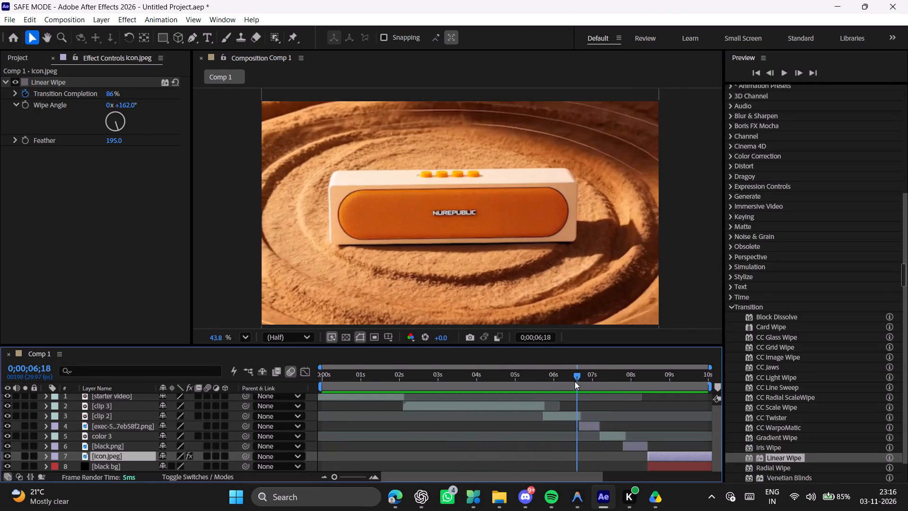
left_click_drag(575, 381, 552, 382)
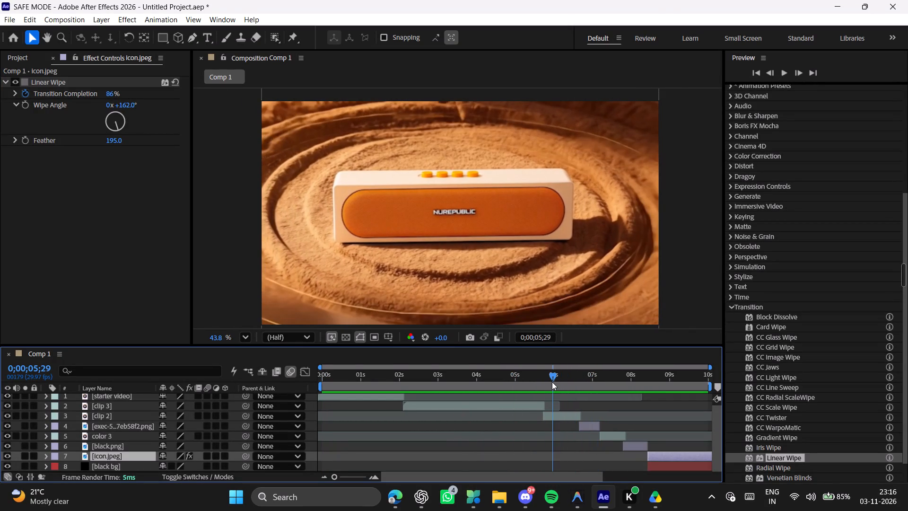
left_click_drag(552, 382, 605, 382)
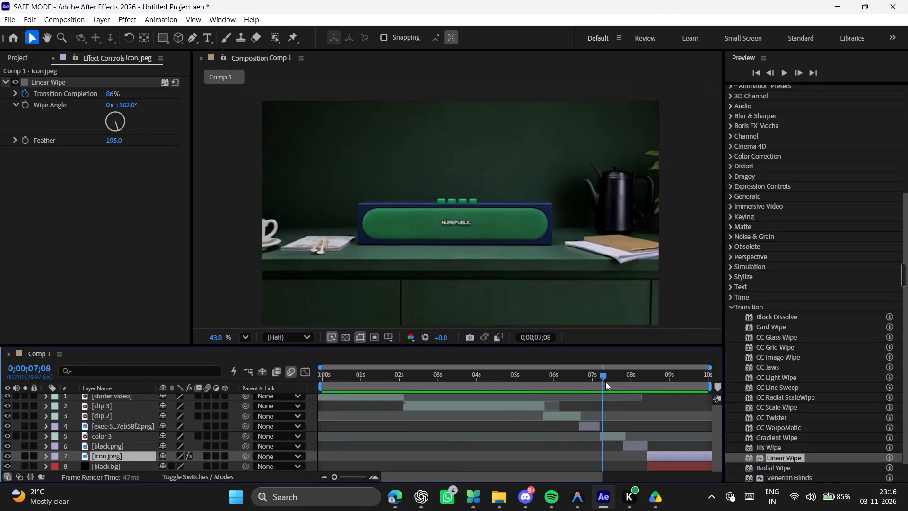
left_click_drag(605, 382, 683, 382)
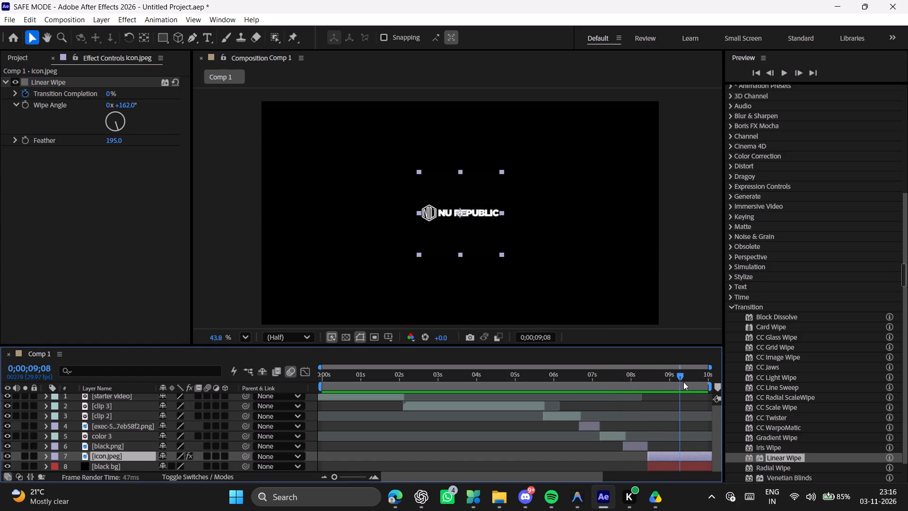
left_click_drag(683, 382, 676, 382)
left_click(688, 274)
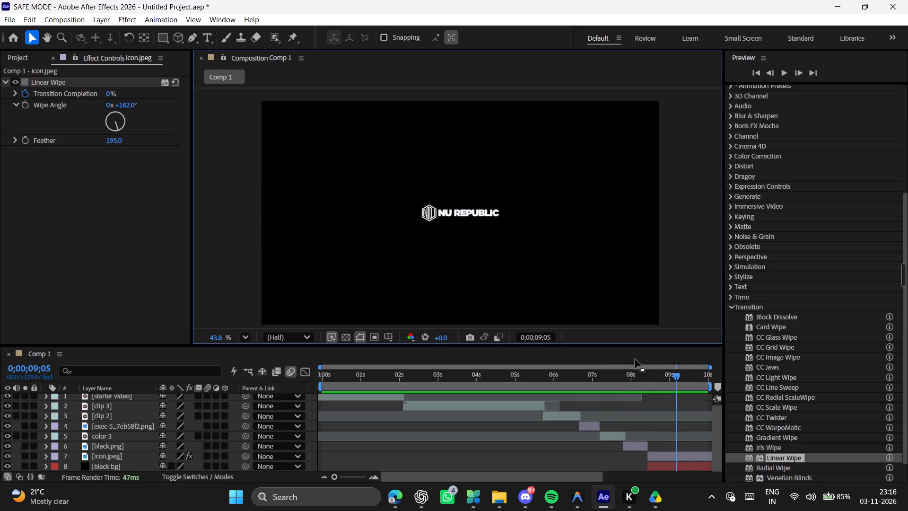
left_click_drag(652, 379, 662, 378)
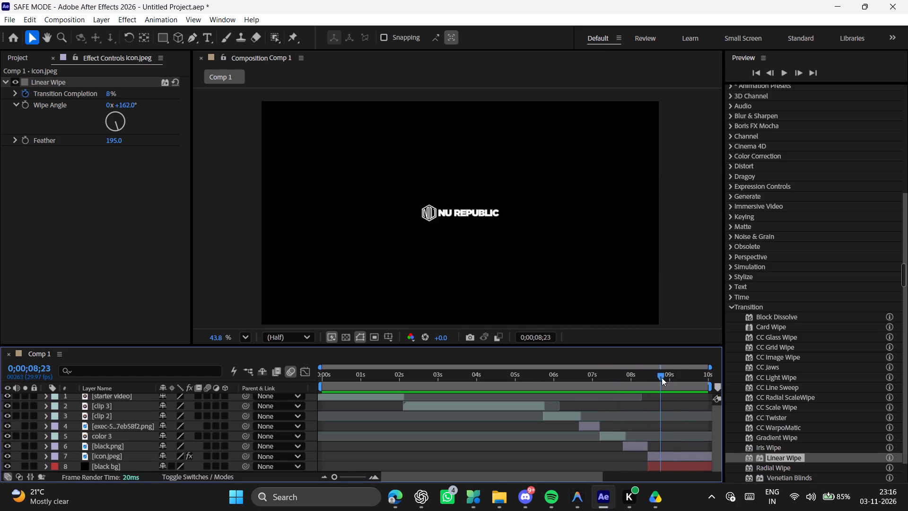
left_click_drag(662, 378, 712, 378)
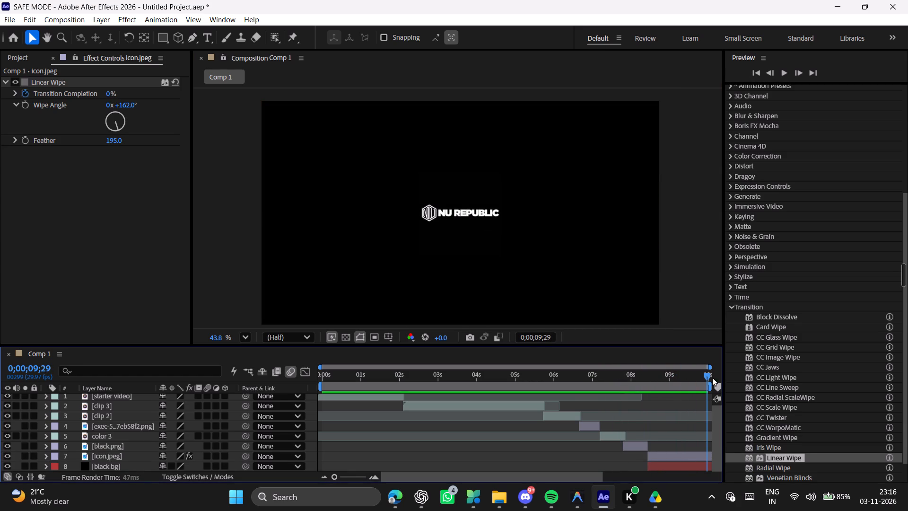
left_click_drag(712, 378, 716, 378)
Scrub forward from the feather shot at about one second to the final frame, 0;00;09;29, to review the shot sequence.
left_click_drag(398, 378, 354, 378)
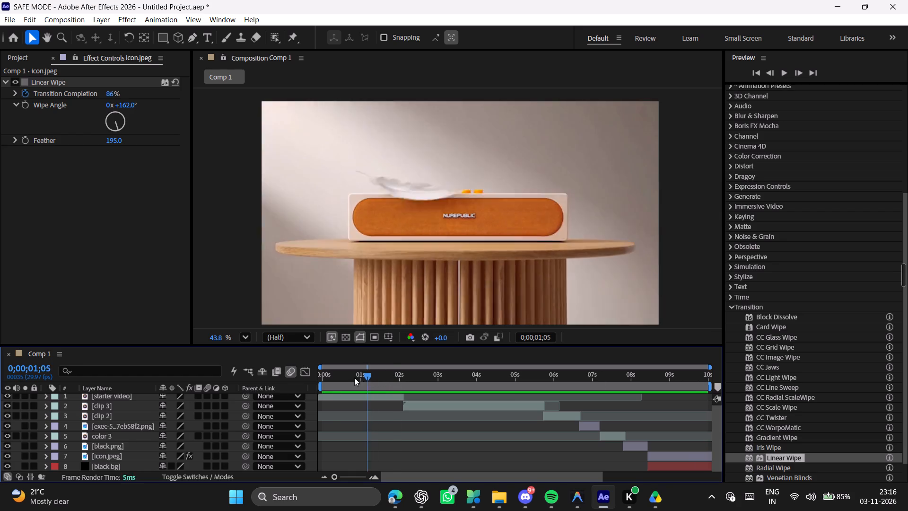
left_click_drag(354, 378, 429, 376)
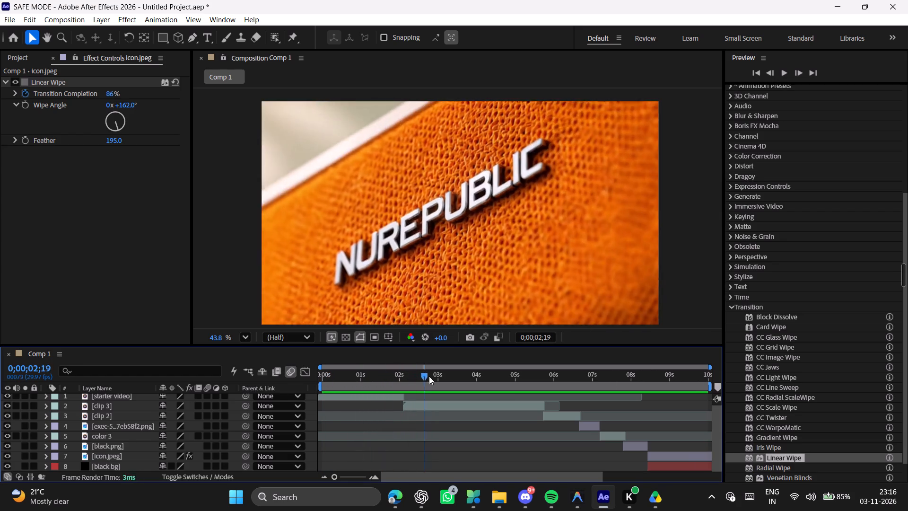
left_click_drag(429, 376, 431, 391)
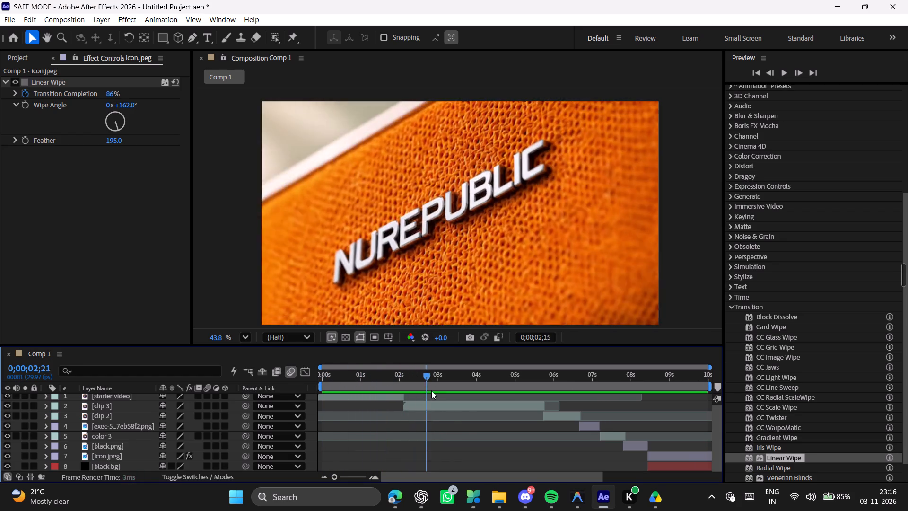
left_click_drag(431, 391, 602, 396)
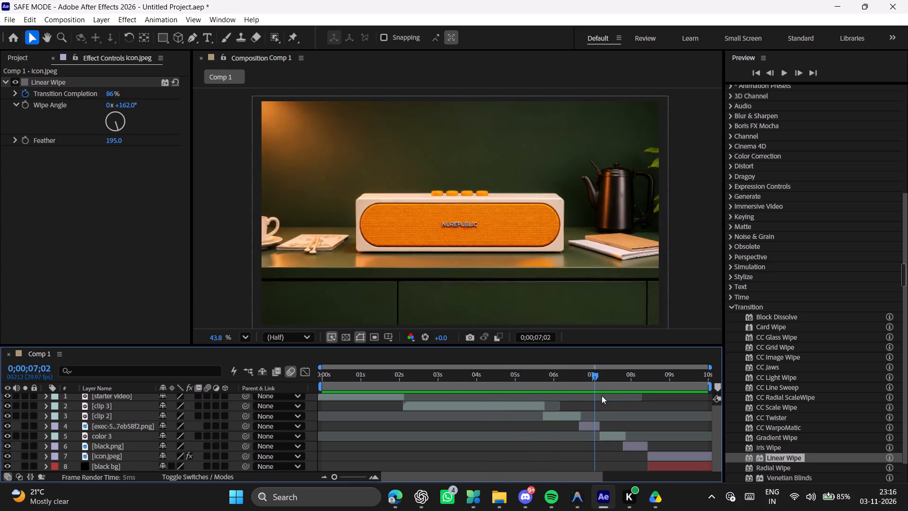
left_click_drag(602, 396, 717, 398)
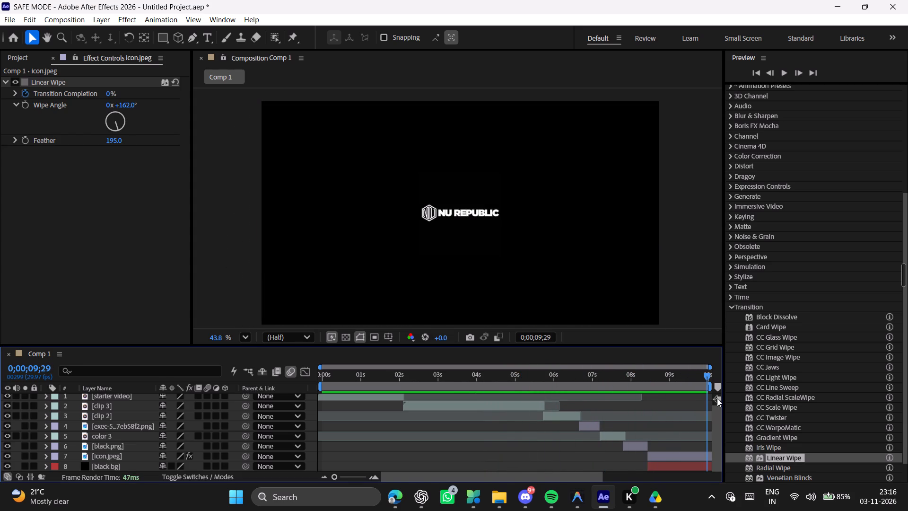
left_click_drag(717, 398, 718, 398)
Examine the start of the sand shot around 0;00;05;25, and scrub back through the close-ups to the composition's start, 0;00;00;00.
left_click_drag(622, 373, 563, 380)
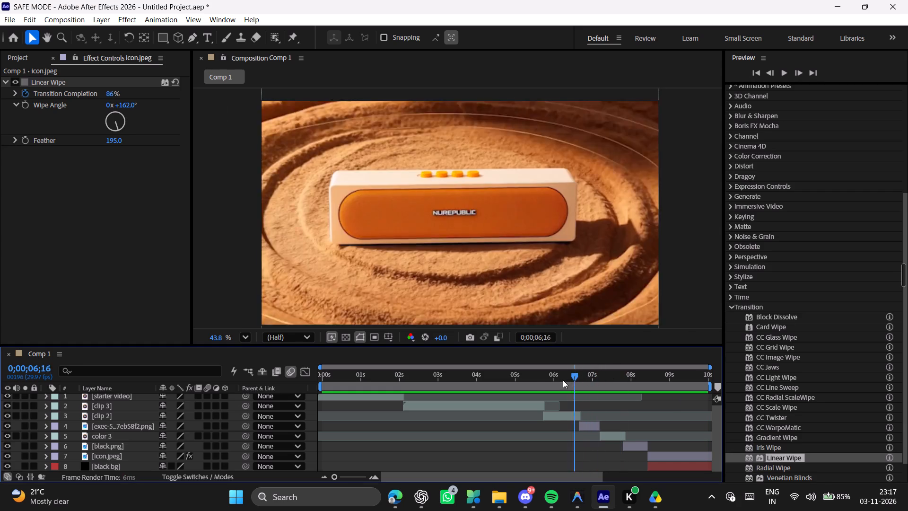
left_click_drag(563, 380, 566, 383)
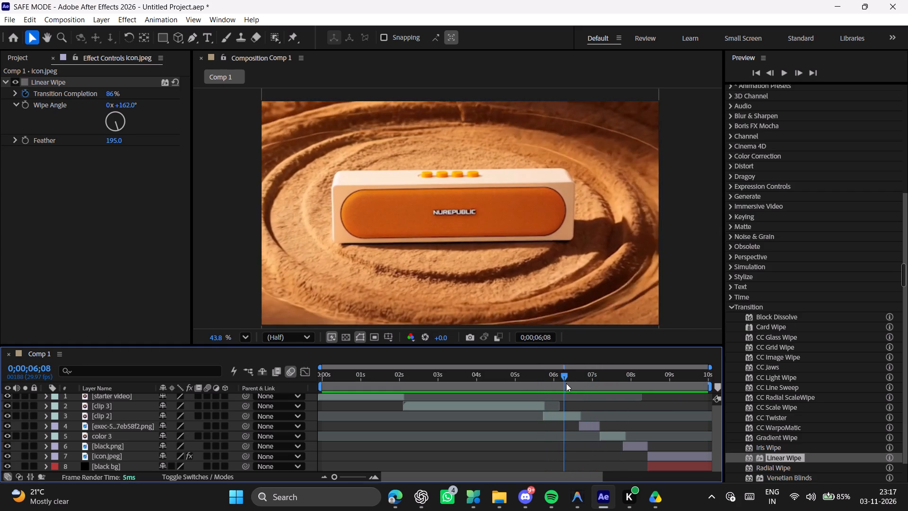
left_click_drag(566, 383, 554, 388)
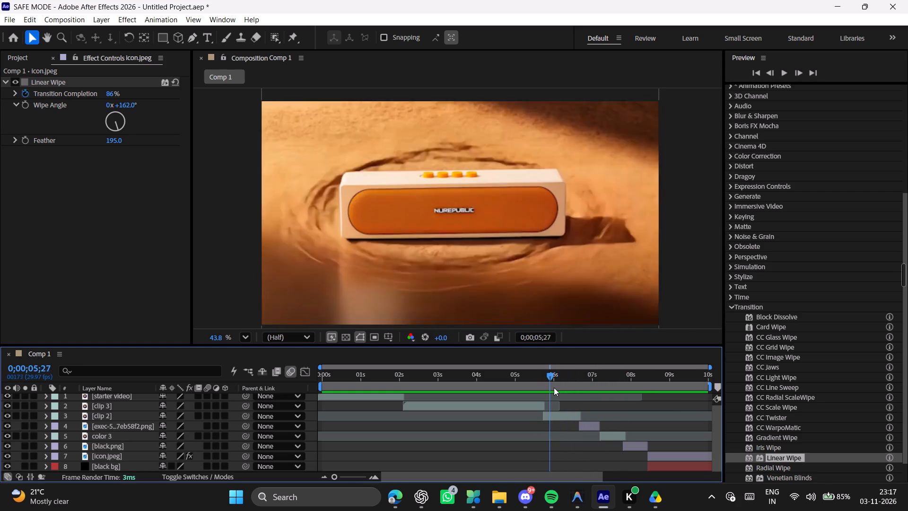
left_click_drag(554, 388, 547, 388)
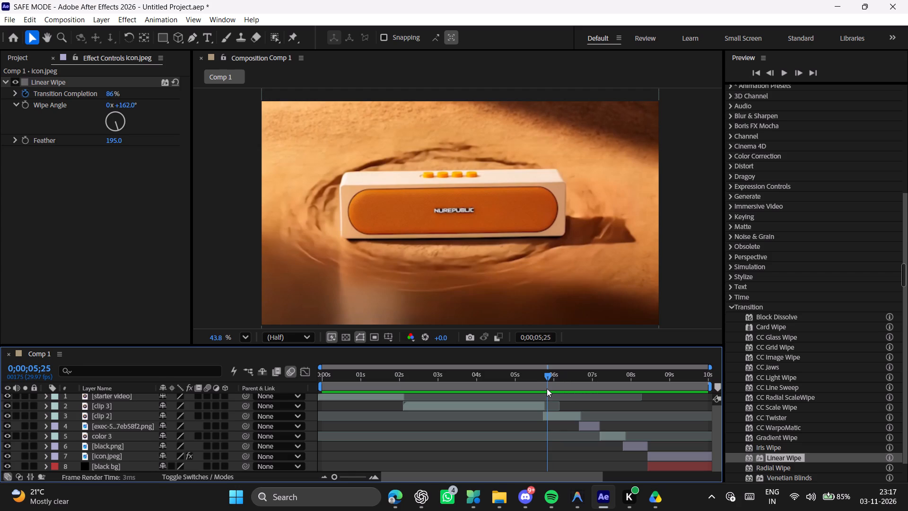
left_click_drag(547, 388, 457, 393)
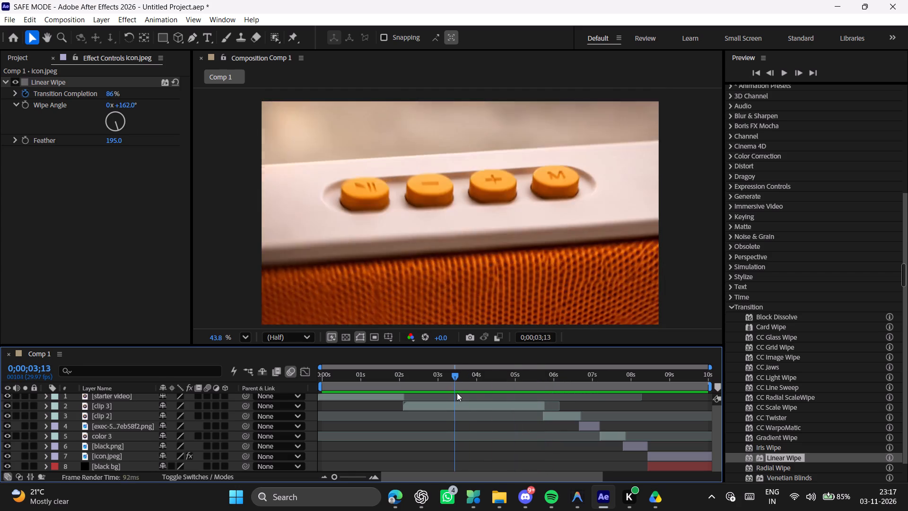
left_click_drag(457, 393, 237, 393)
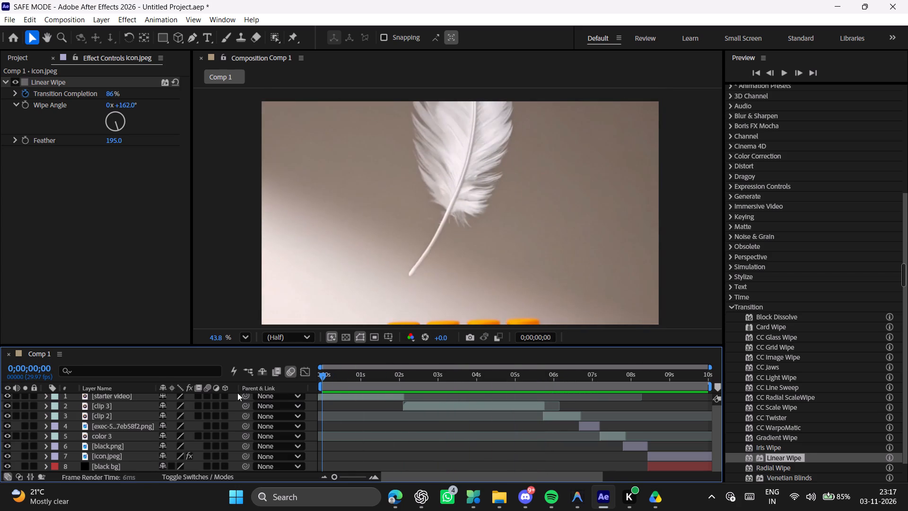
left_click_drag(237, 393, 225, 393)
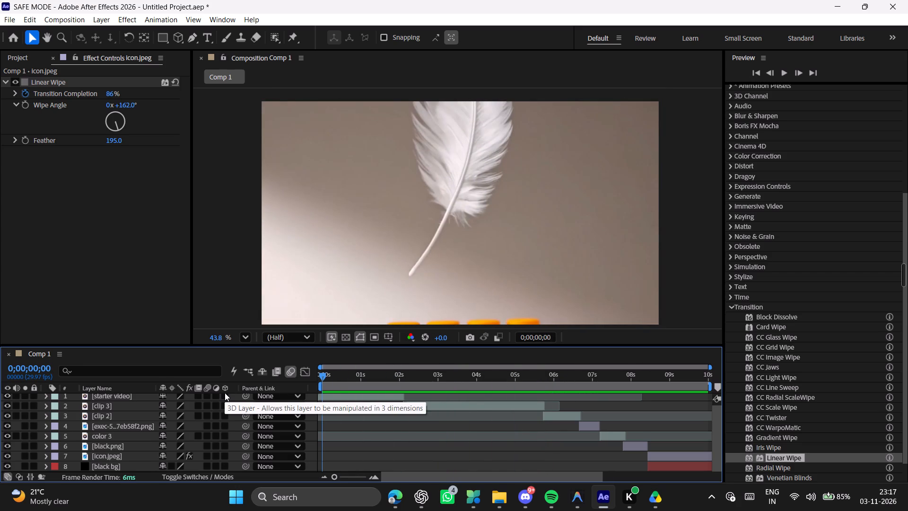
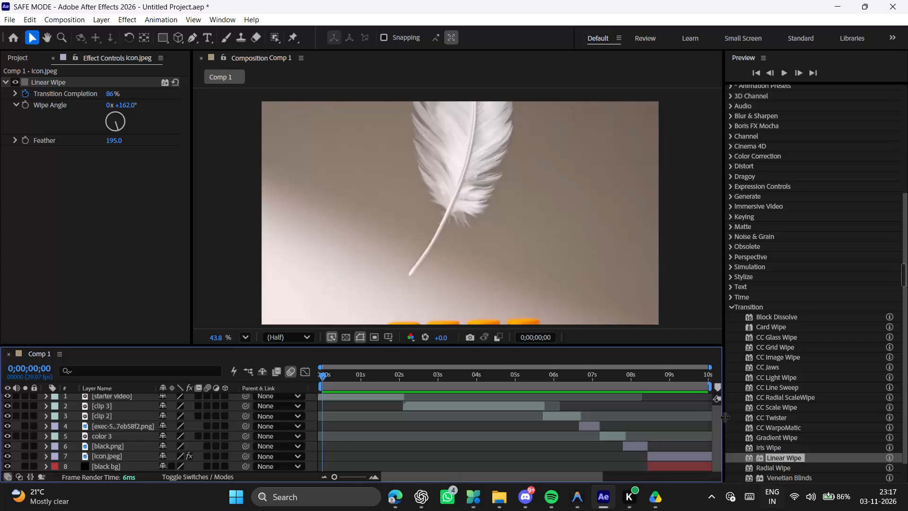
Examine the layer timing in the Comp 1 timeline at frame level, especially the cuts between about seven and nine seconds, and return to the full-duration view.
scroll(654, 444, "up", 4, "alt")
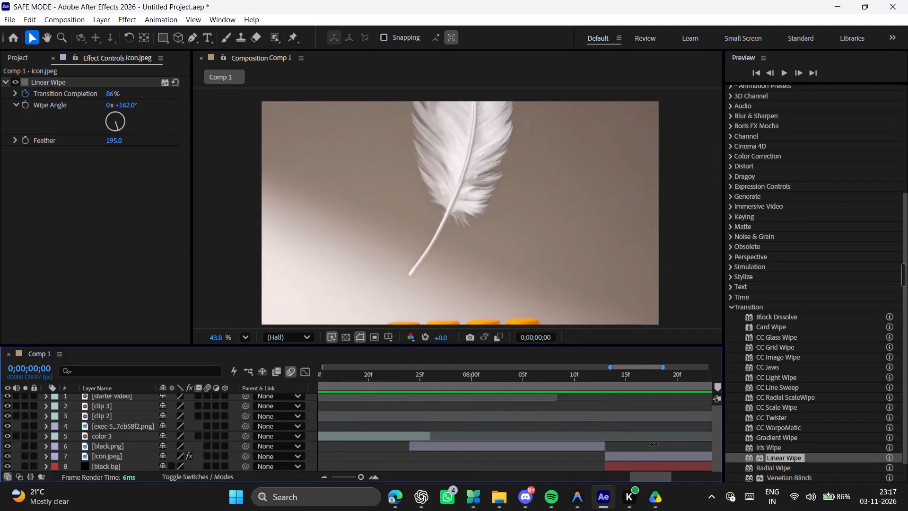
scroll(654, 444, "up", 4, "alt")
scroll(504, 436, "up", 5)
scroll(505, 435, "down", 9)
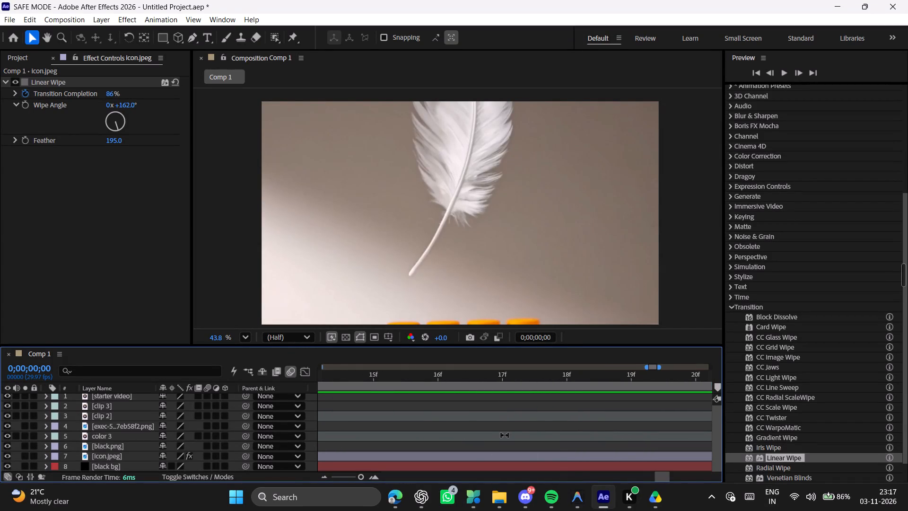
left_click_drag(586, 477, 611, 482)
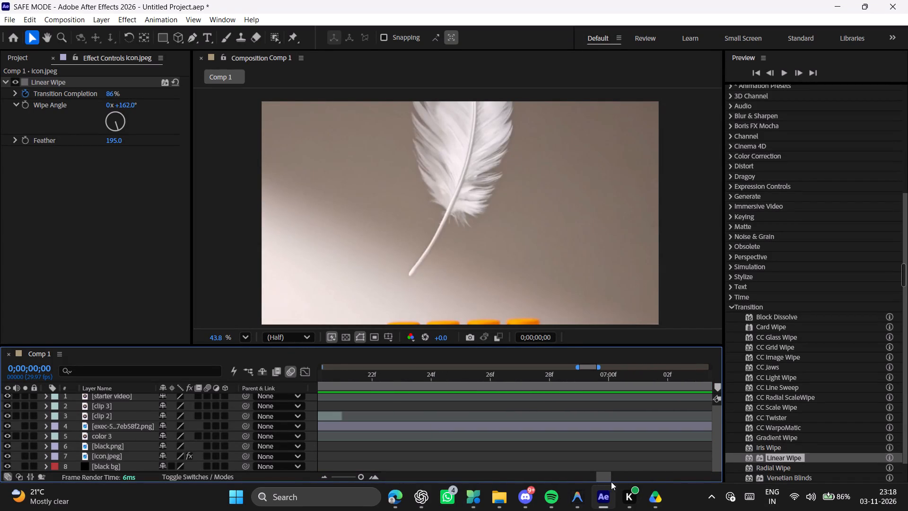
left_click_drag(611, 482, 634, 481)
left_click_drag(605, 478, 653, 472)
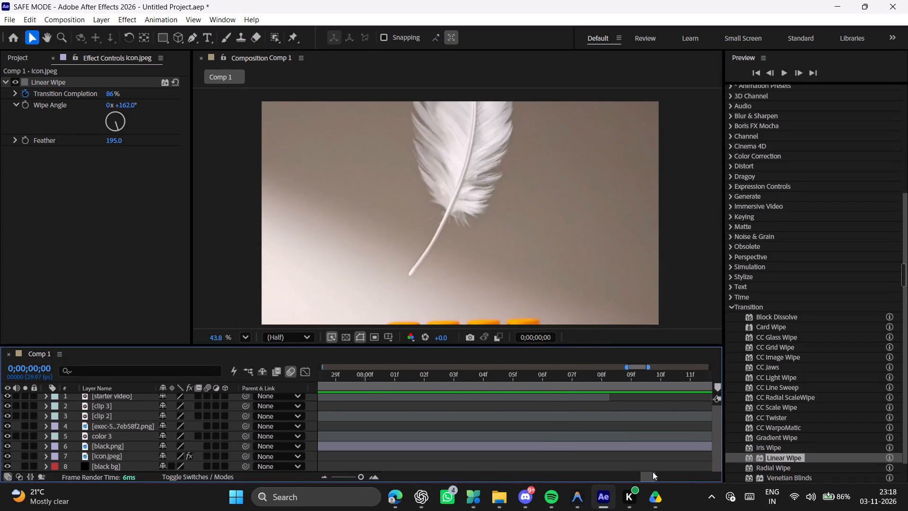
left_click_drag(653, 472, 681, 472)
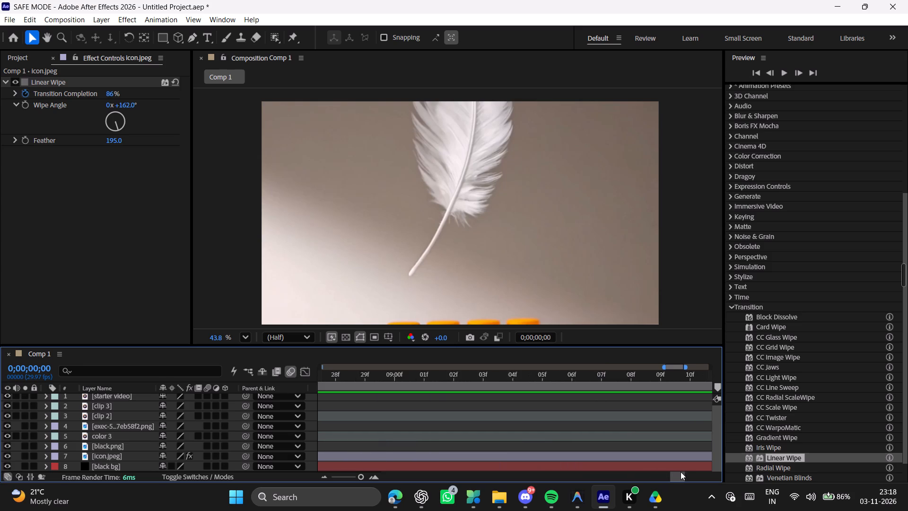
left_click_drag(681, 472, 349, 469)
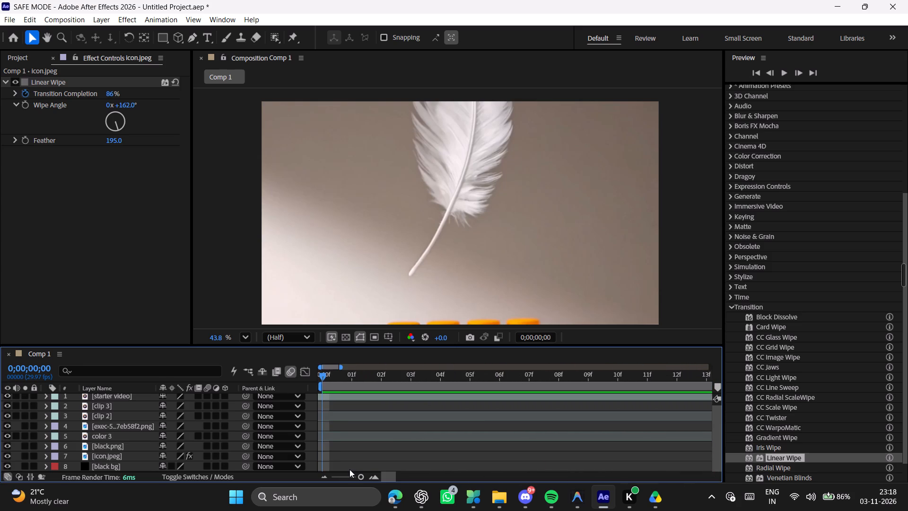
left_click_drag(349, 469, 610, 485)
scroll(595, 441, "up", 2)
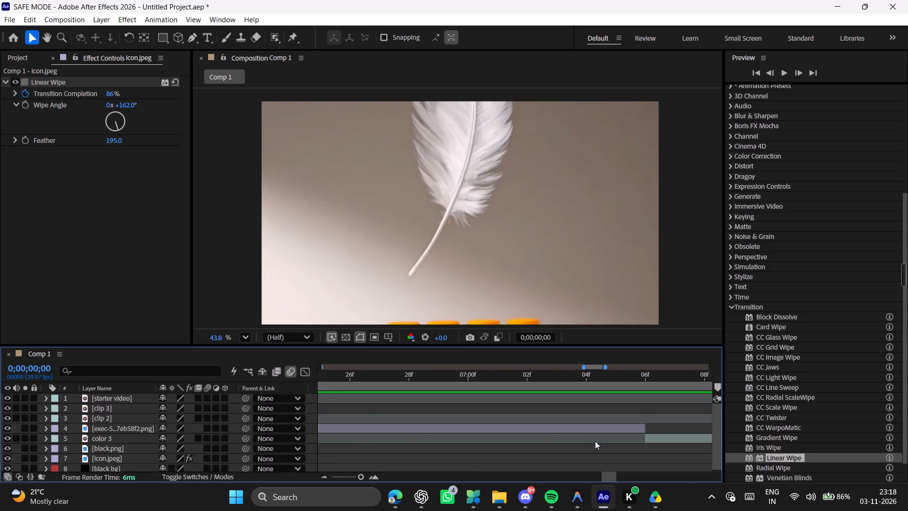
scroll(595, 441, "up", 2)
scroll(595, 441, "down", 4)
scroll(595, 441, "up", 3)
scroll(595, 441, "down", 1)
scroll(551, 447, "down", 9, "alt")
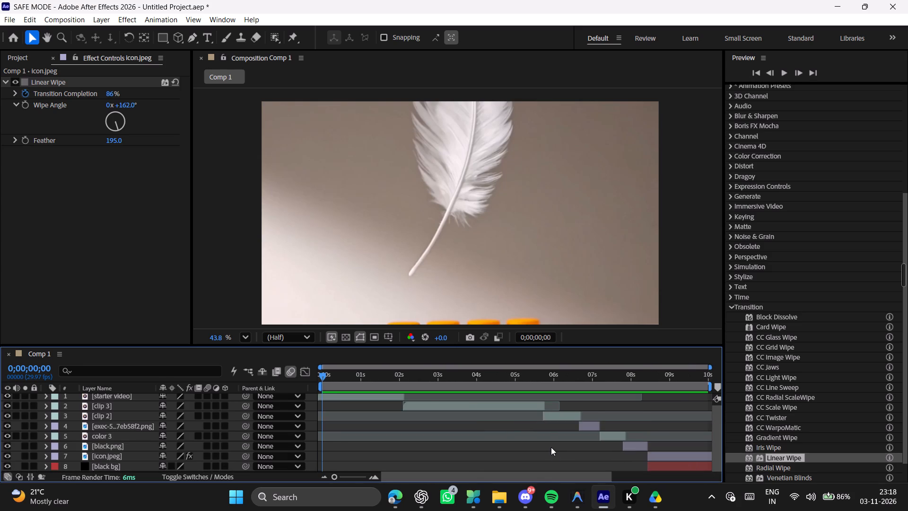
scroll(551, 447, "down", 2)
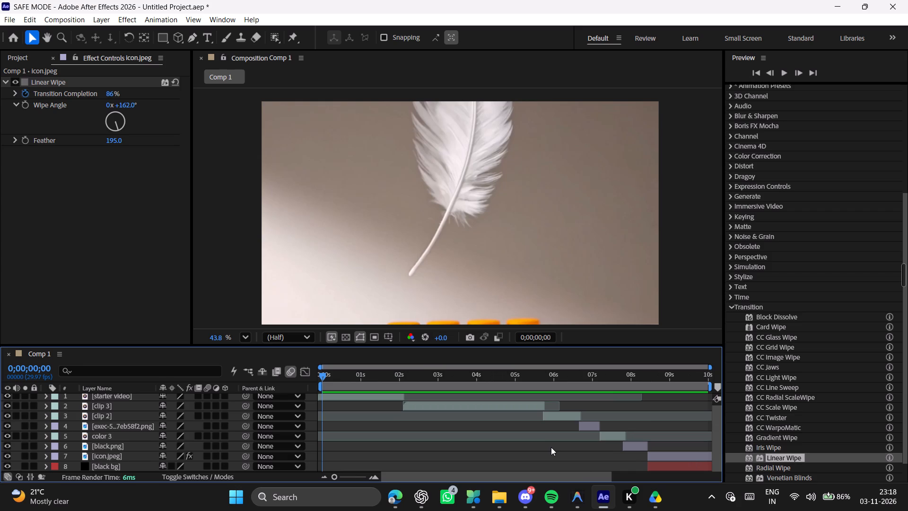
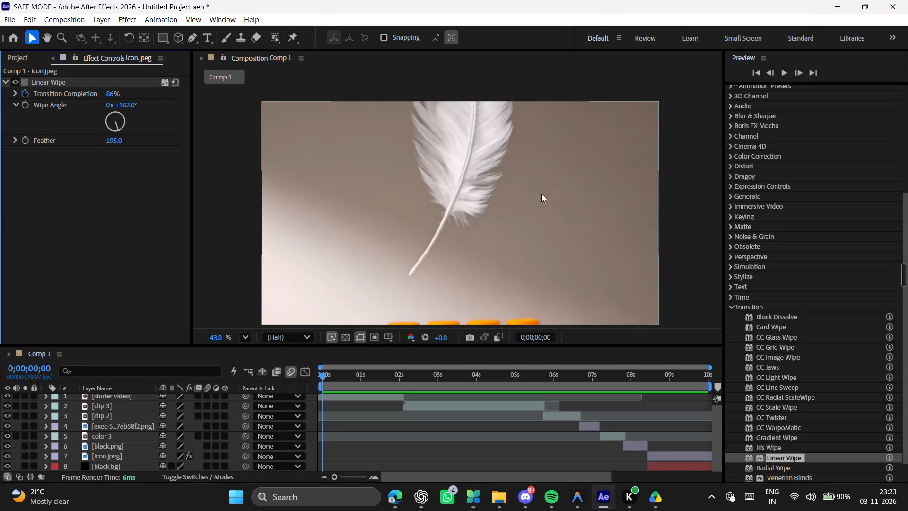
Set the composition preview's magnification to Fit.
scroll(490, 198, "down", 3)
scroll(490, 204, "up", 2)
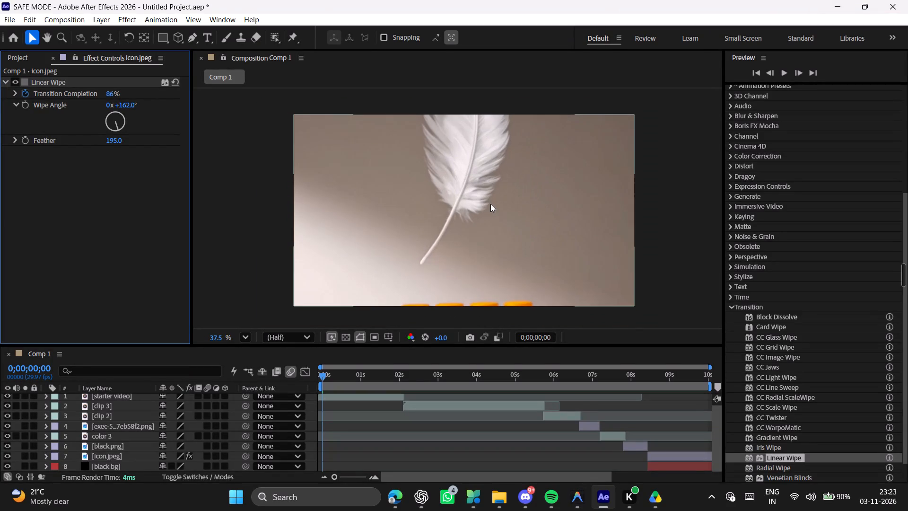
scroll(490, 204, "up", 2)
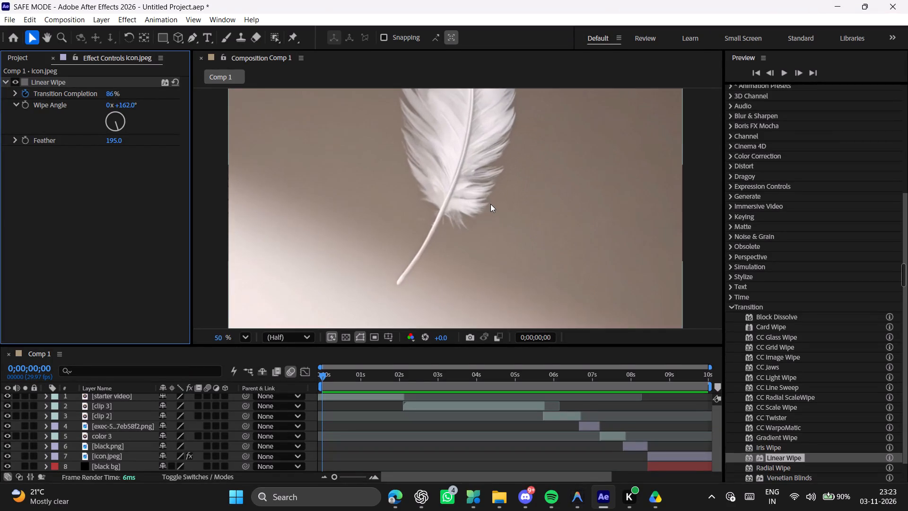
scroll(490, 204, "down", 1)
scroll(490, 204, "up", 1)
scroll(490, 204, "down", 1)
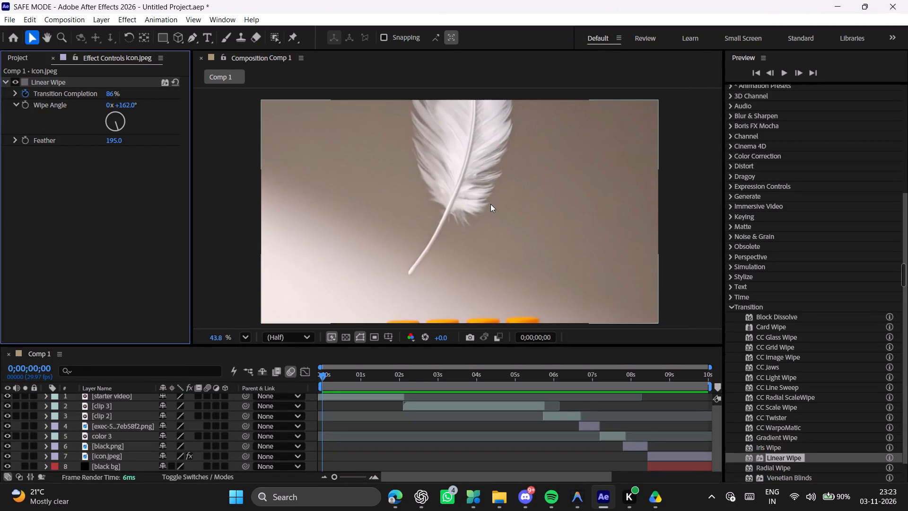
left_click(243, 335)
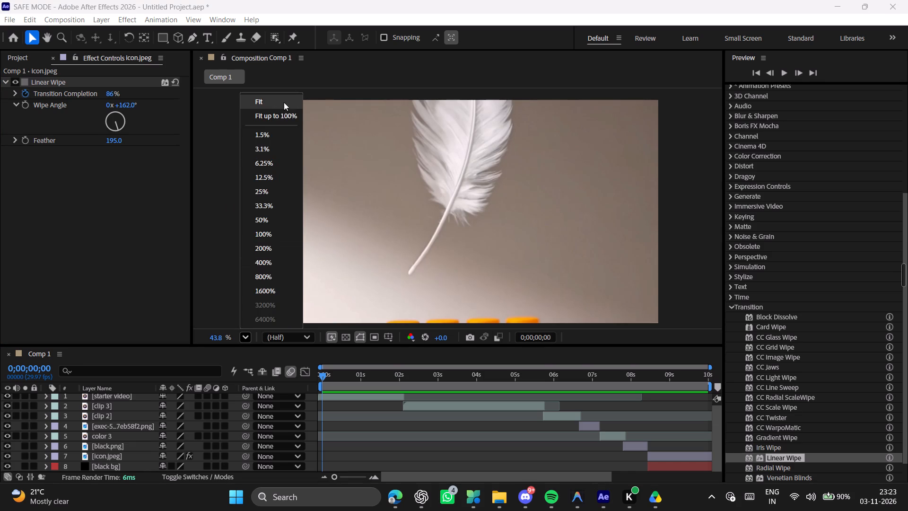
left_click(284, 101)
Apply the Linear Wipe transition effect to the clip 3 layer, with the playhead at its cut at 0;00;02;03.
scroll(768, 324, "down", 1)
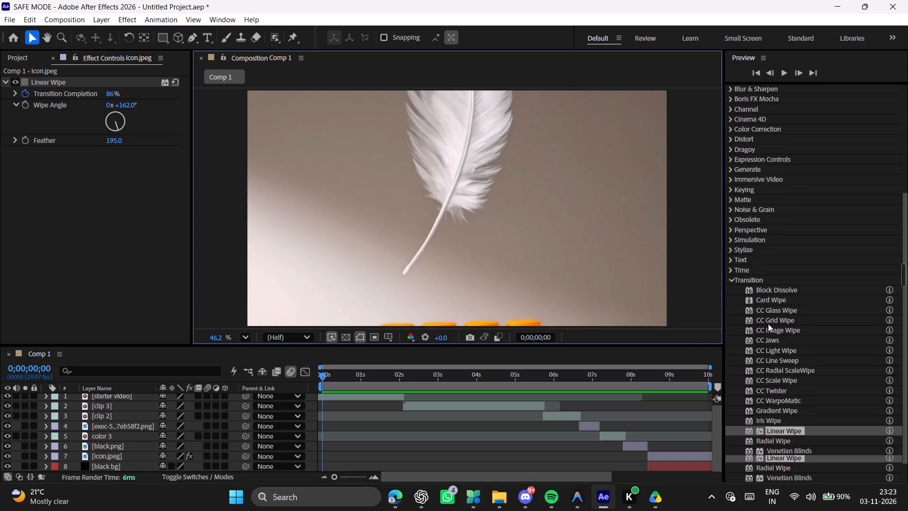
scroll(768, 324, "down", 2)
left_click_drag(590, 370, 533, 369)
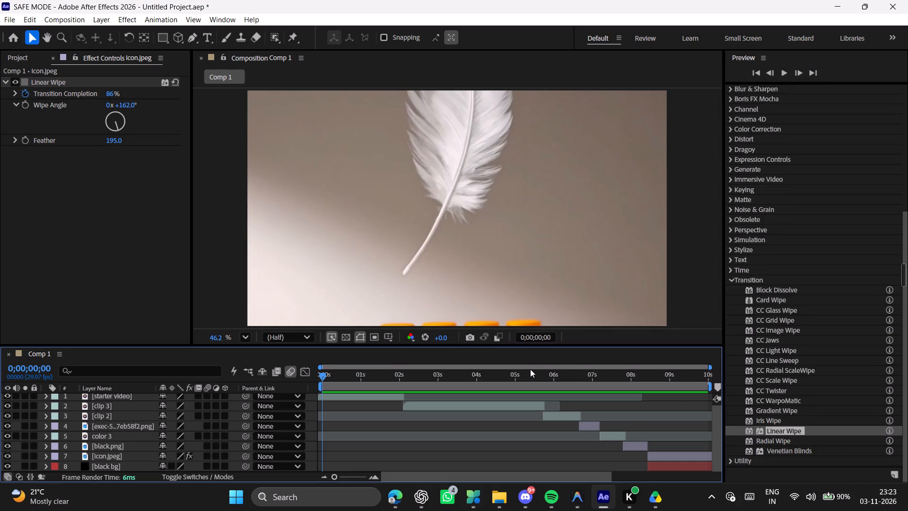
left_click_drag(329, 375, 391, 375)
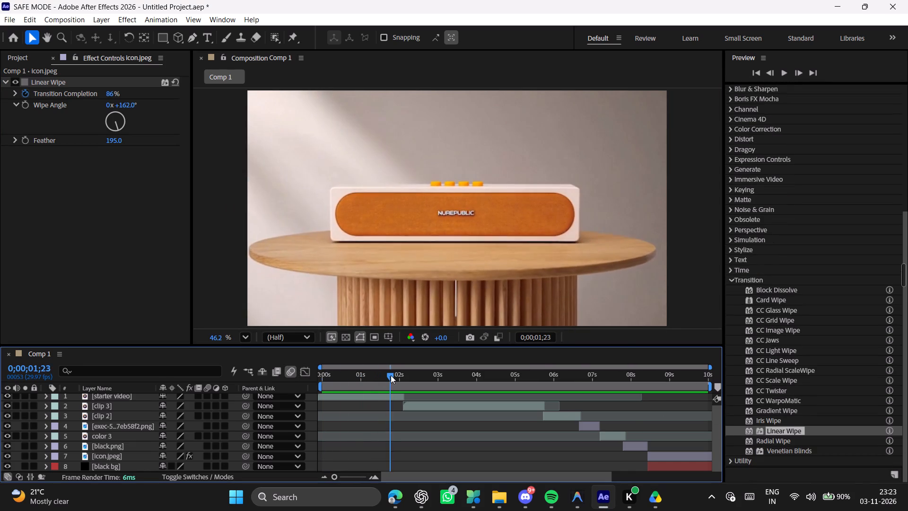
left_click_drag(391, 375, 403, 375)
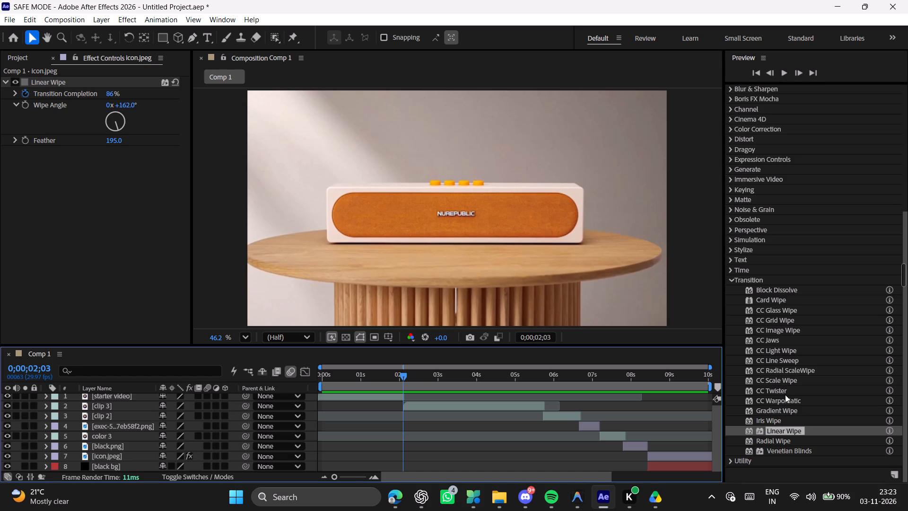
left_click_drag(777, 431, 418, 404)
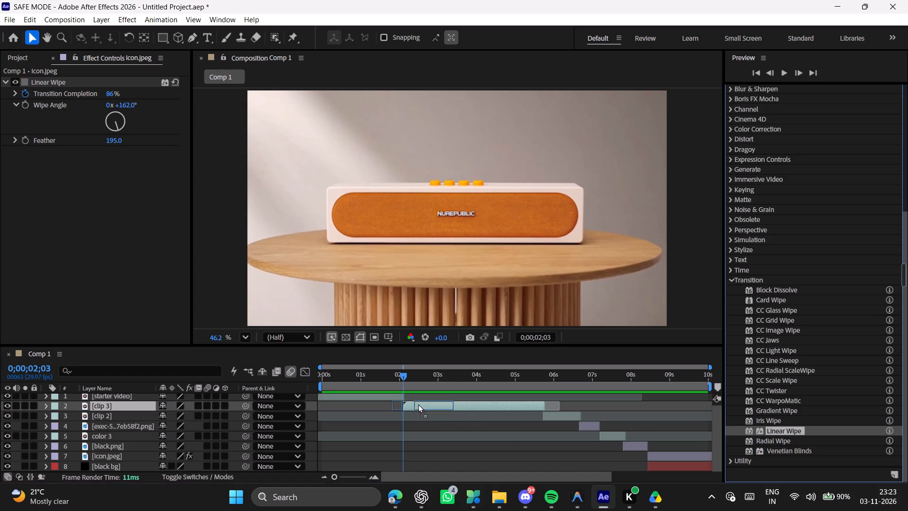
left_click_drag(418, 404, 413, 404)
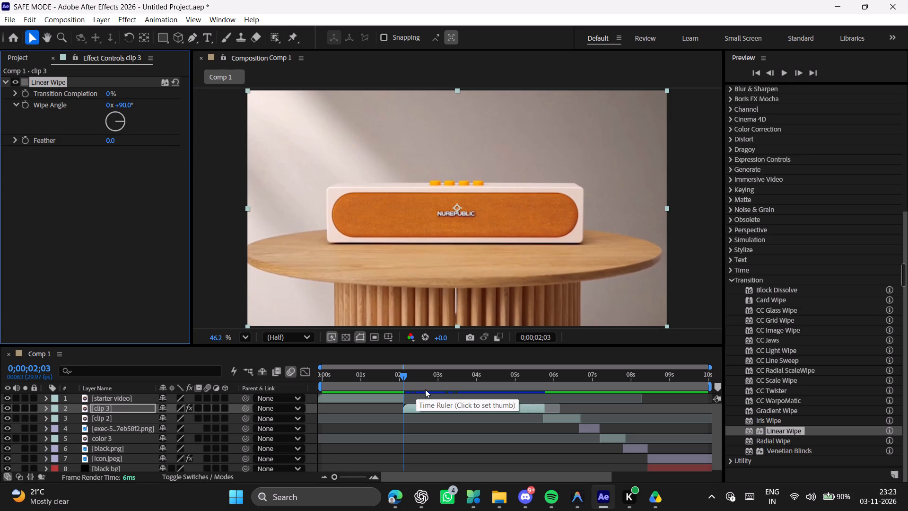
Preview clip 3 with the wipe by playing and scrubbing through it, returning to the cut at 0;00;02;03.
key("space")
key("space")
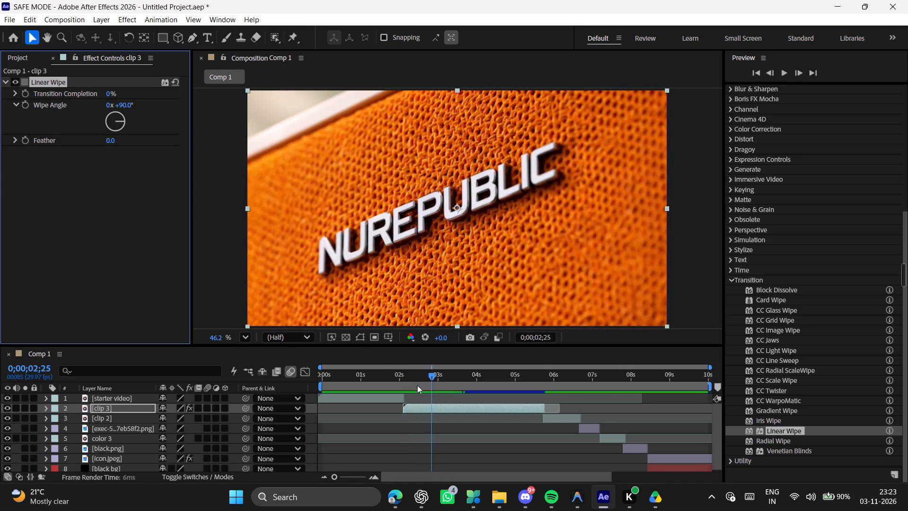
left_click_drag(425, 371, 519, 382)
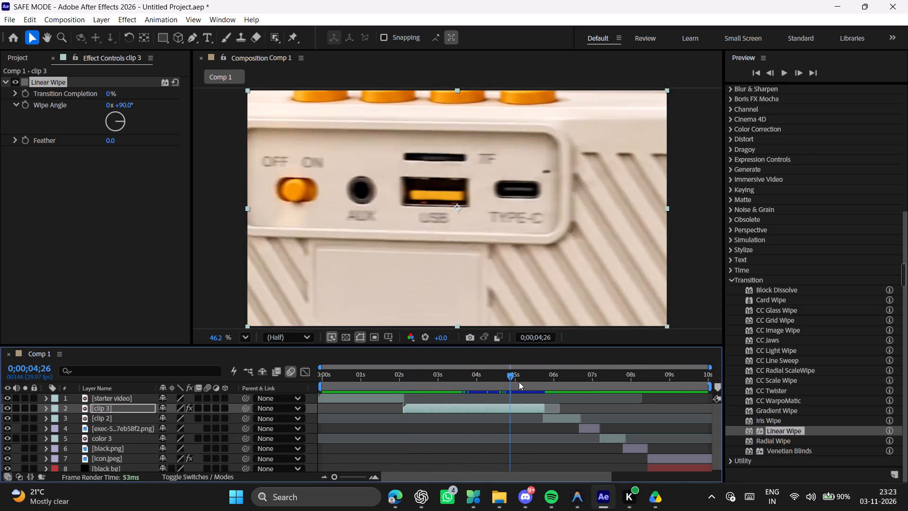
left_click_drag(519, 382, 403, 390)
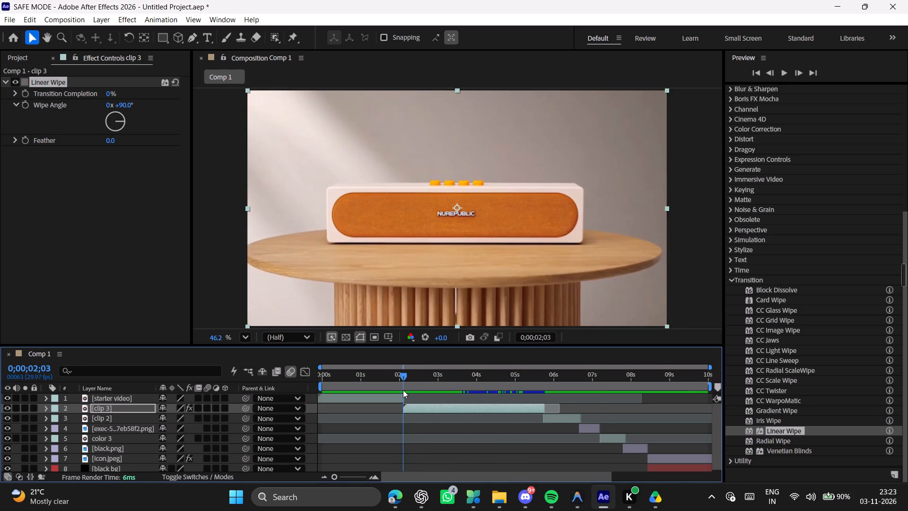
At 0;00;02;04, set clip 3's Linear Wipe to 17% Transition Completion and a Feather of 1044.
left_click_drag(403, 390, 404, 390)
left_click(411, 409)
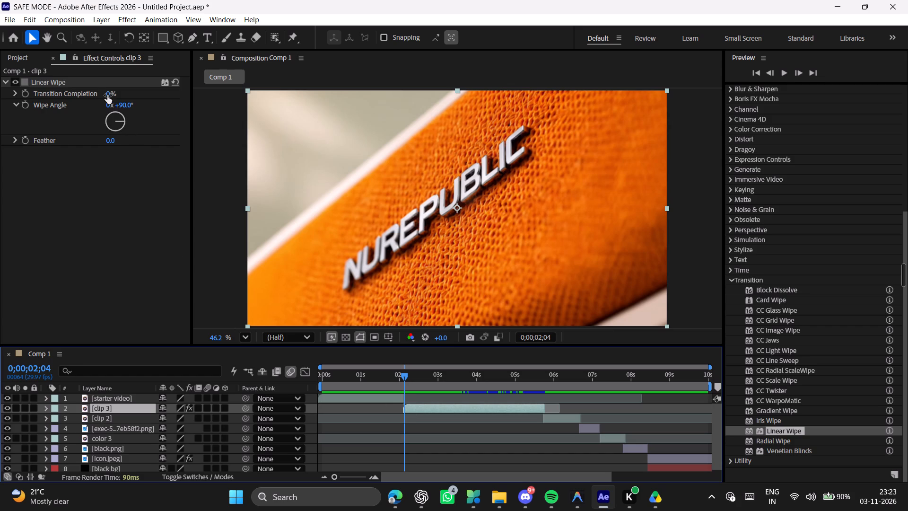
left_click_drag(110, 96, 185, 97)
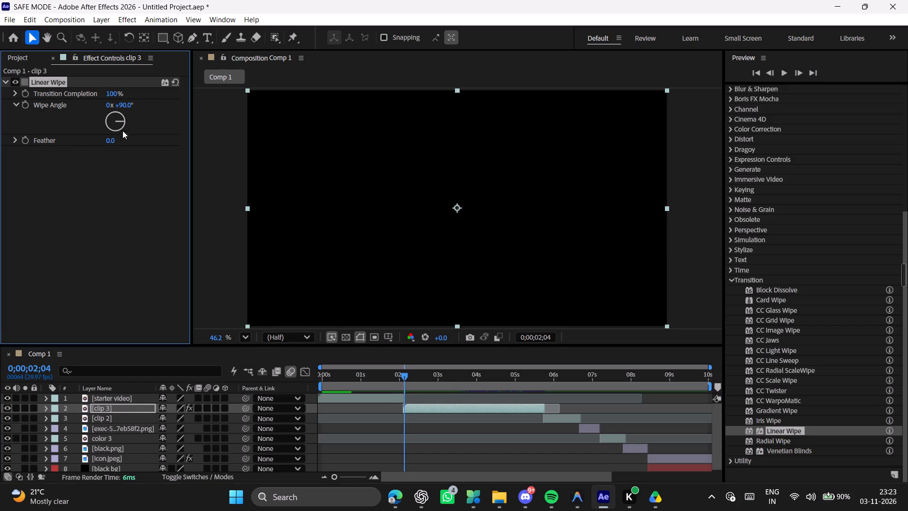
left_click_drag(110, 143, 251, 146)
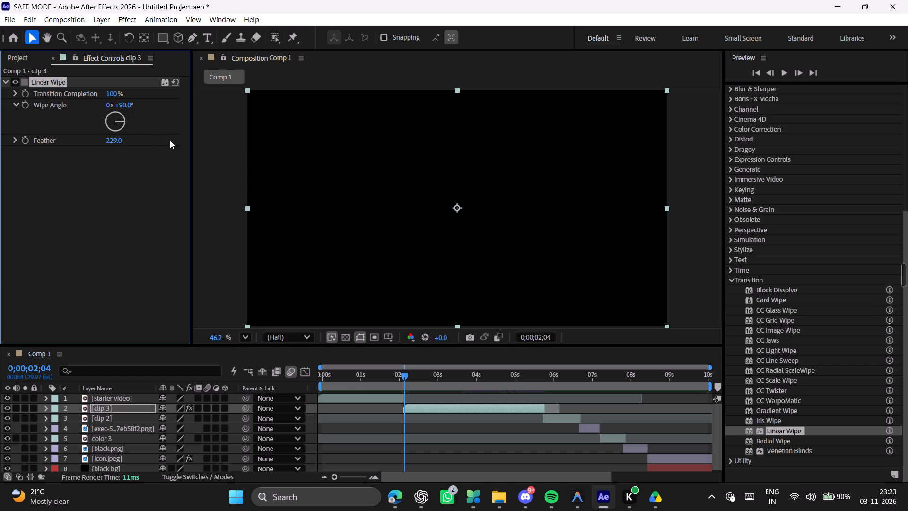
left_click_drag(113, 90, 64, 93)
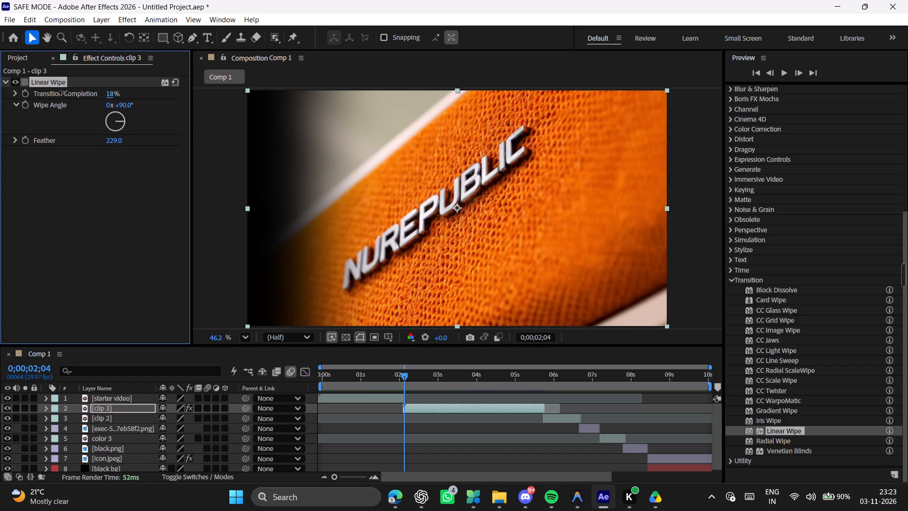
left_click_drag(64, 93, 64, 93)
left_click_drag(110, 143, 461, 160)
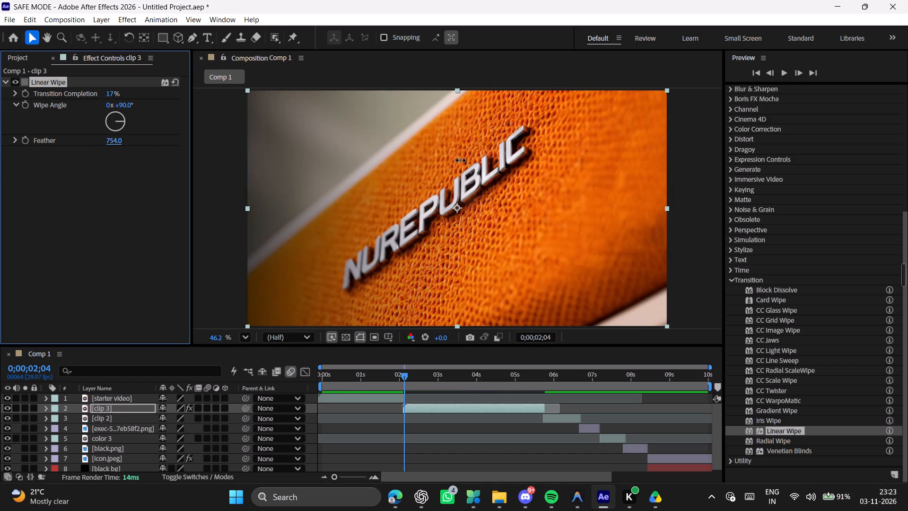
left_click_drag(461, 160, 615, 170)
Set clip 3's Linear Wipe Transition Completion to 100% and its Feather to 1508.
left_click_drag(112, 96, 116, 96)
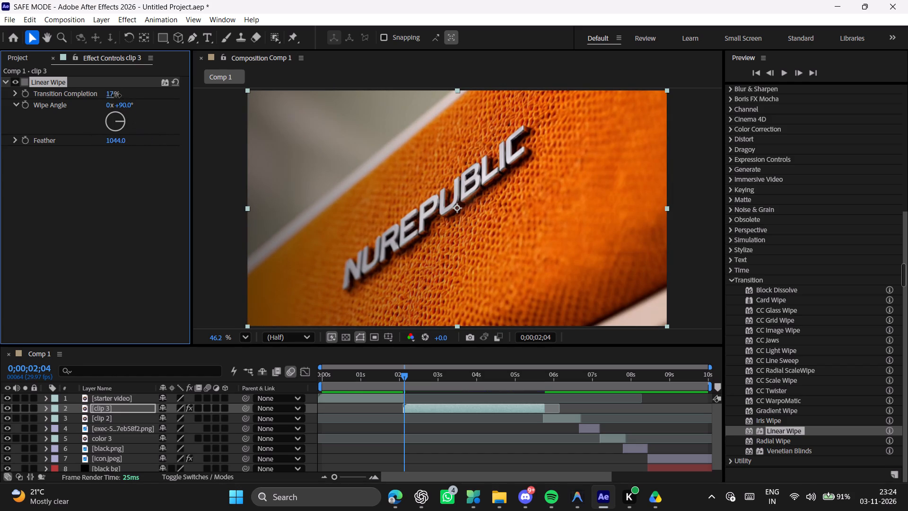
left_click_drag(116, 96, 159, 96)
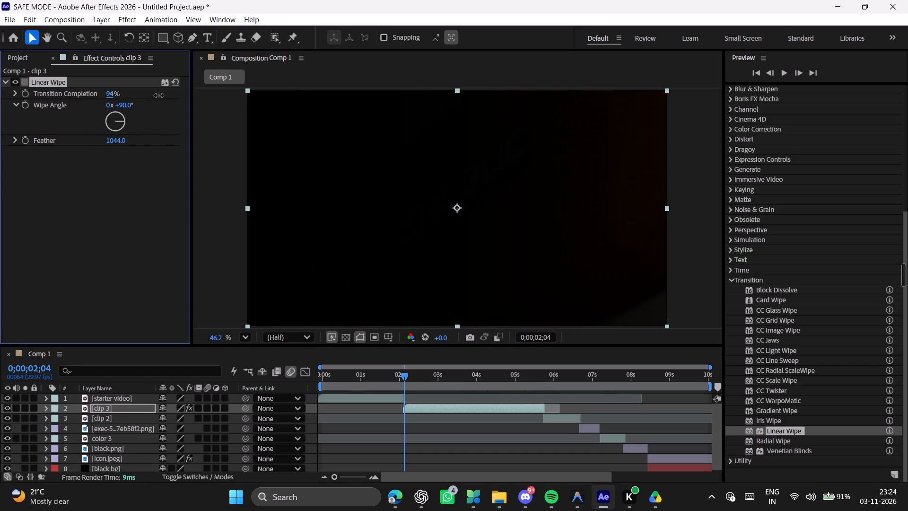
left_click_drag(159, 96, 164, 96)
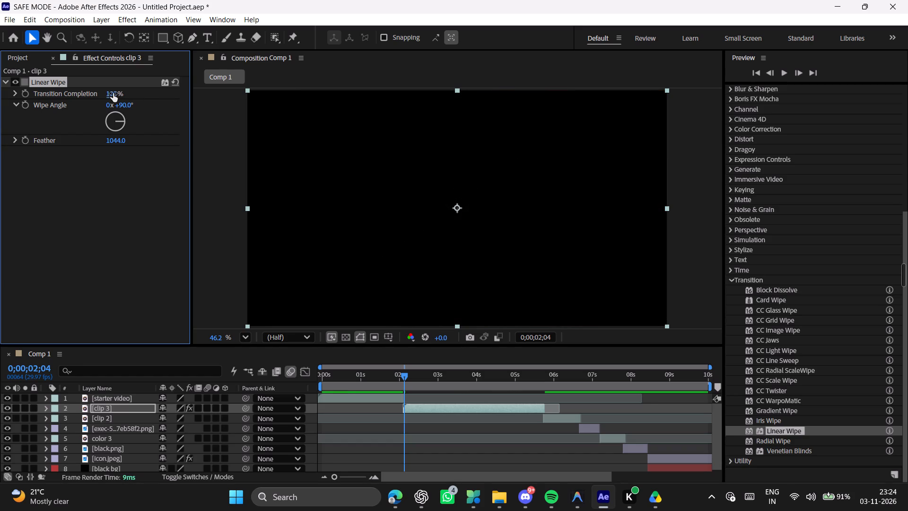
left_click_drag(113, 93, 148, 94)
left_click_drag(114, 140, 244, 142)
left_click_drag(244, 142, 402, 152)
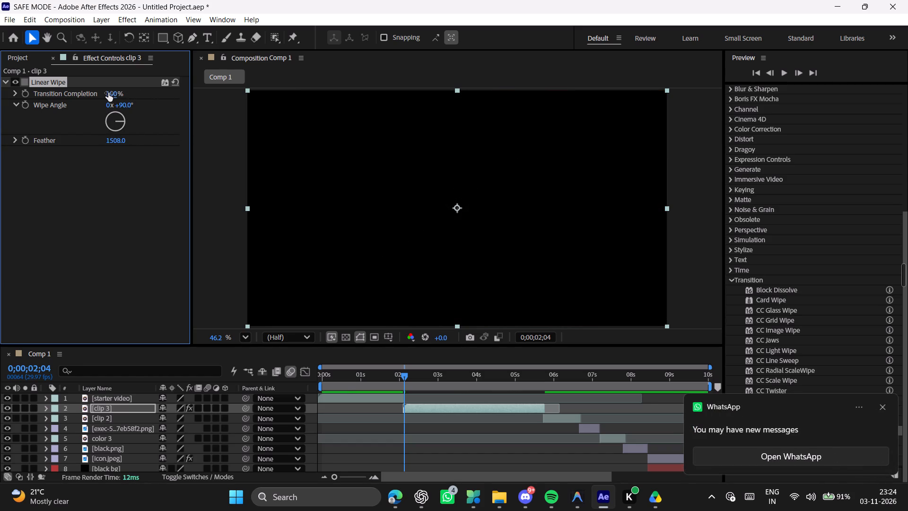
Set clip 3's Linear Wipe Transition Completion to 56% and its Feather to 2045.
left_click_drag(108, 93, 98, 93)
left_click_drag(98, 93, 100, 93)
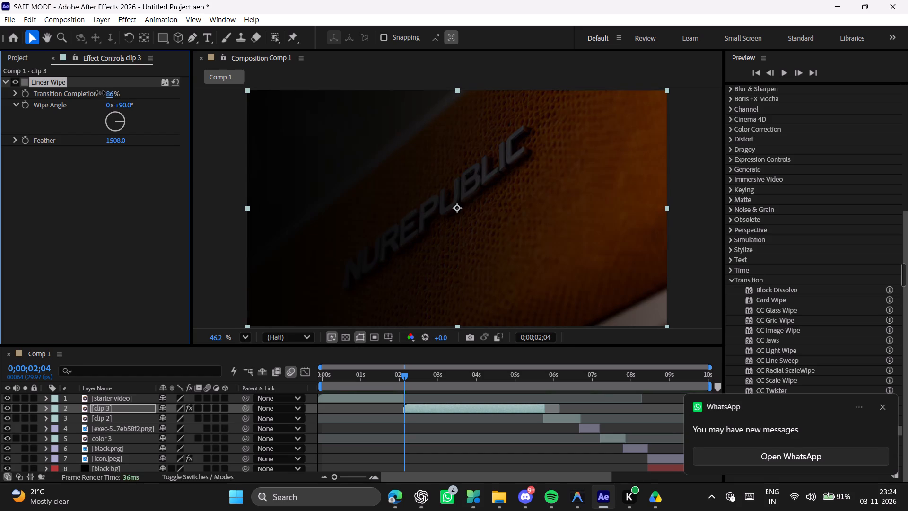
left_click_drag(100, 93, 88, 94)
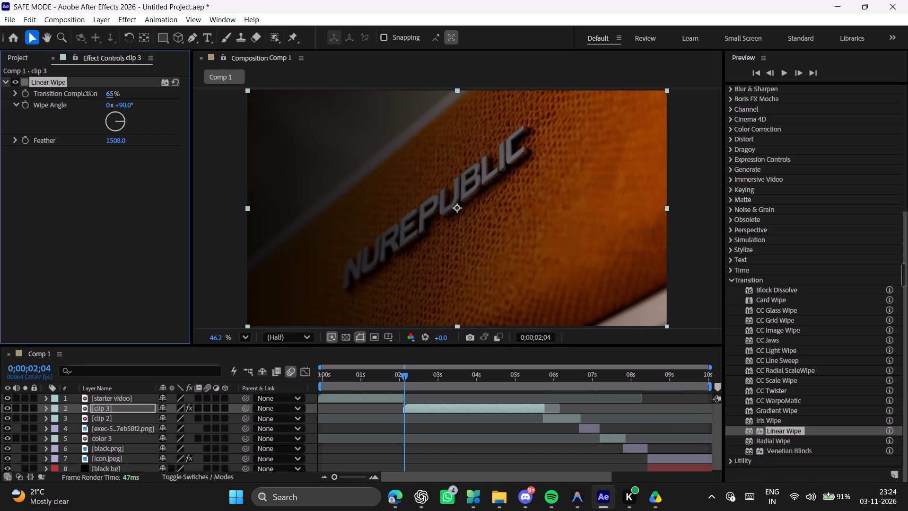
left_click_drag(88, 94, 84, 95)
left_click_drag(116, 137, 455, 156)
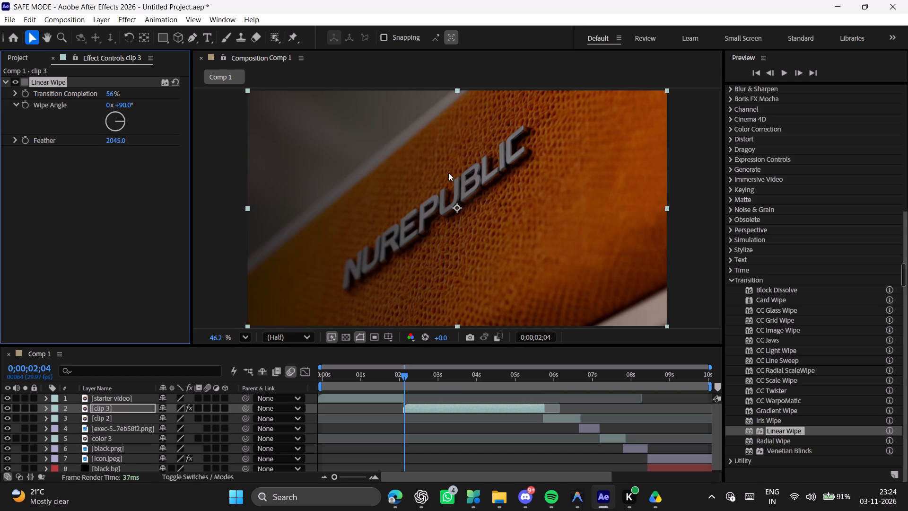
Play the cut from the starter video into clip 3, starting at about 0;00;01;13, to check the wipe.
left_click_drag(403, 374, 376, 372)
key("space")
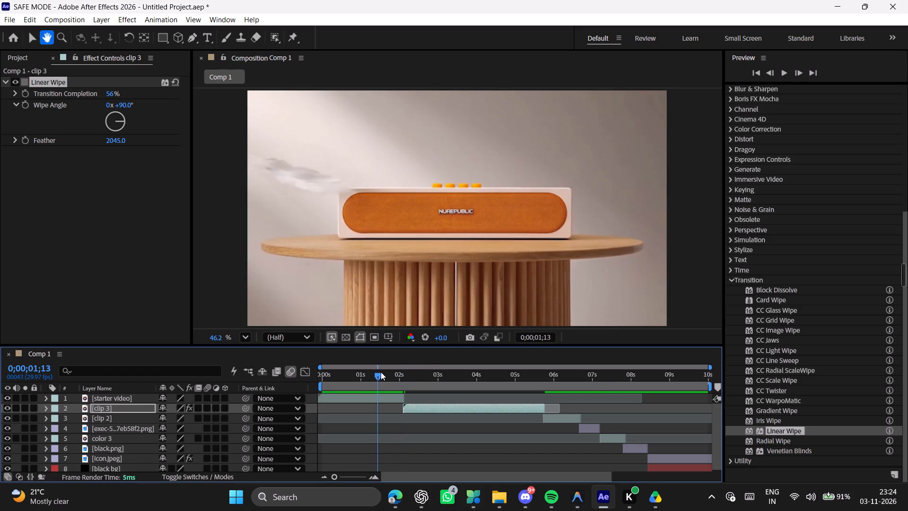
key("space")
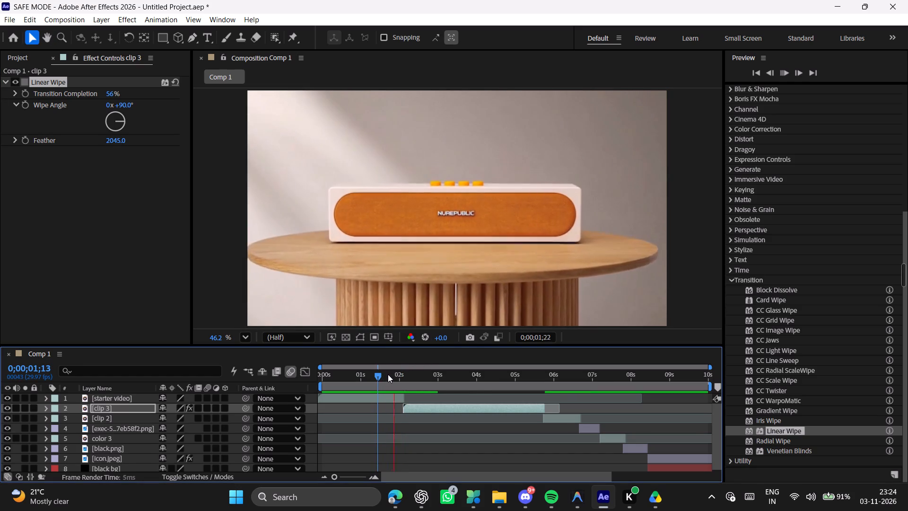
key("space")
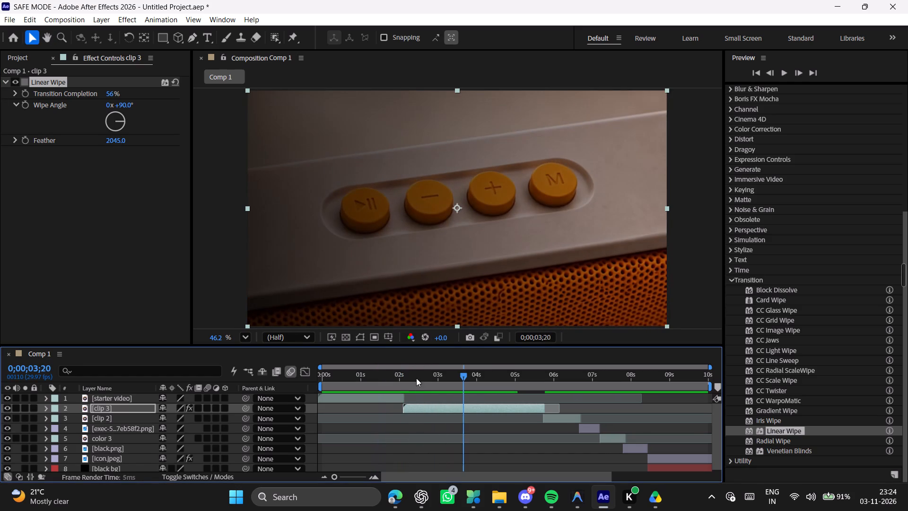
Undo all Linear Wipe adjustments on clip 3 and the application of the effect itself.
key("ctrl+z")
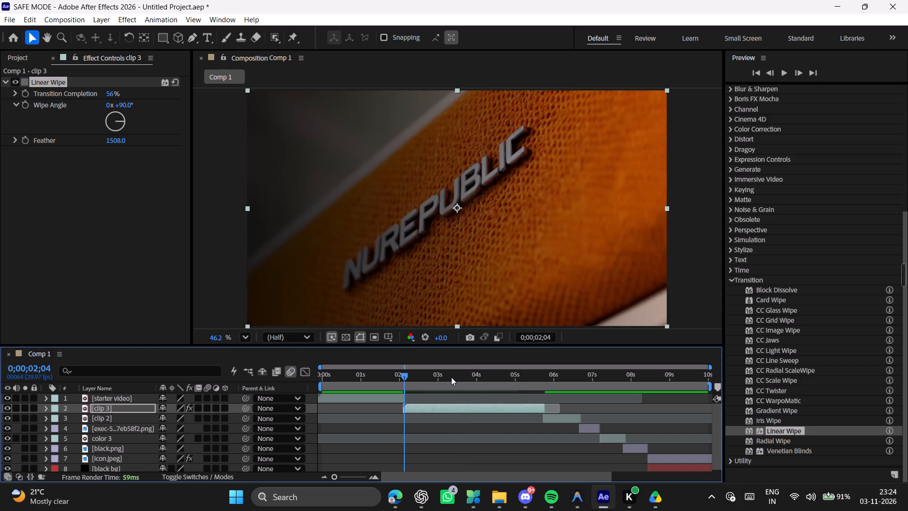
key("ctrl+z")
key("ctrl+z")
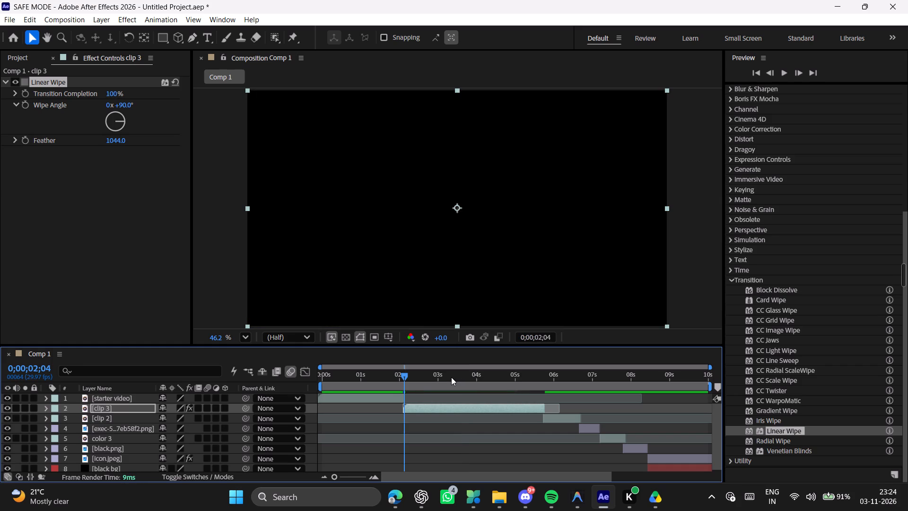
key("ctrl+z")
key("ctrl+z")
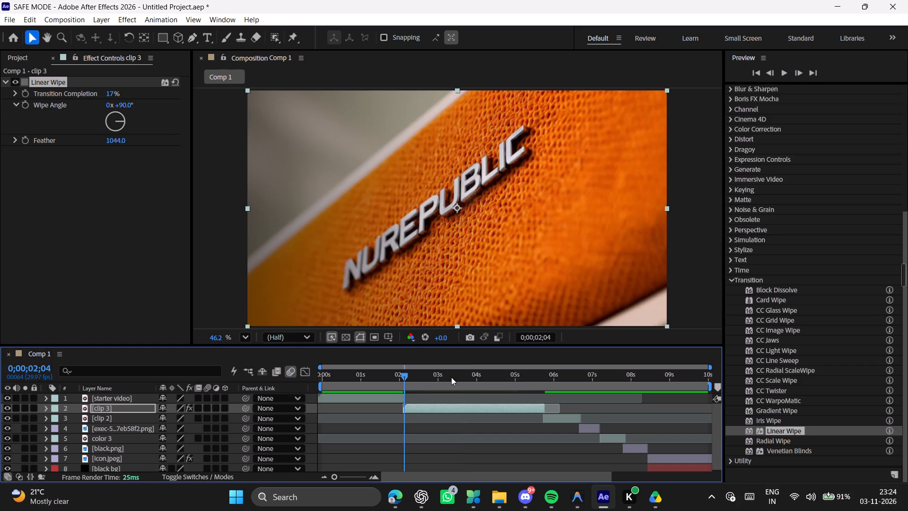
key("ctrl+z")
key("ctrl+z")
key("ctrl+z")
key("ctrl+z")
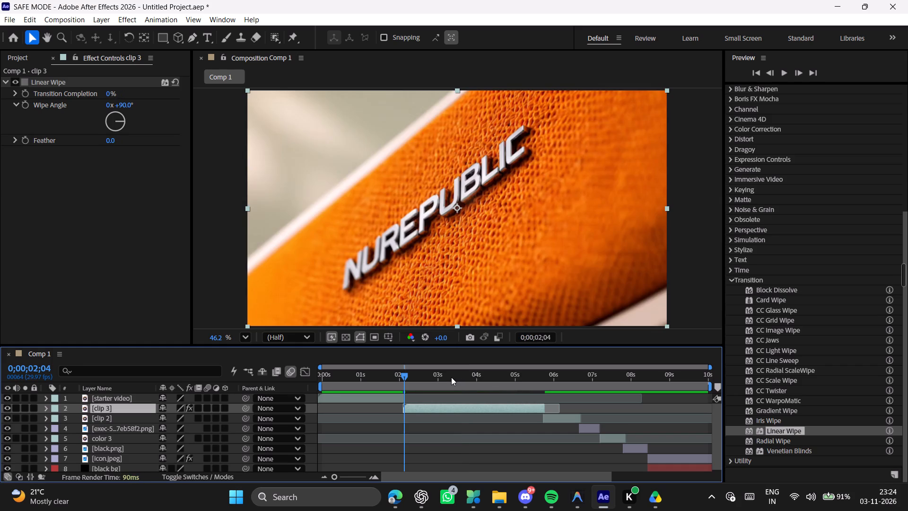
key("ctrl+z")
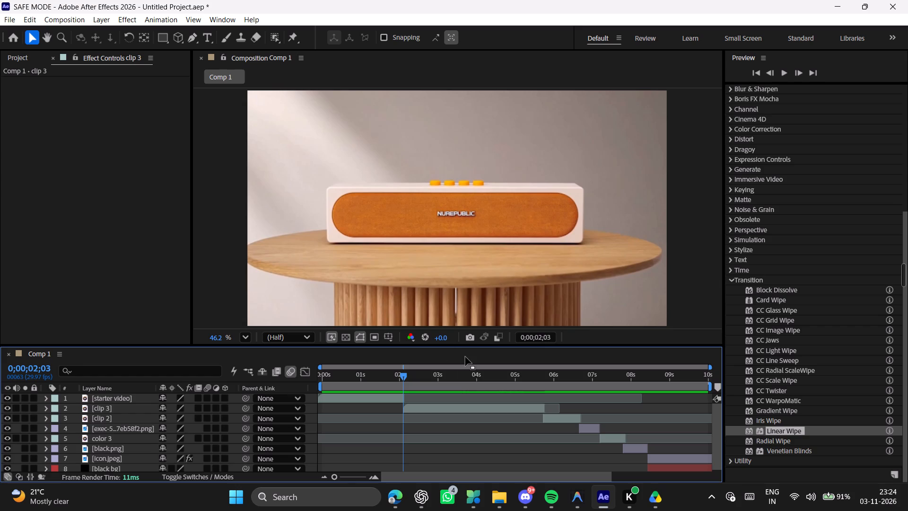
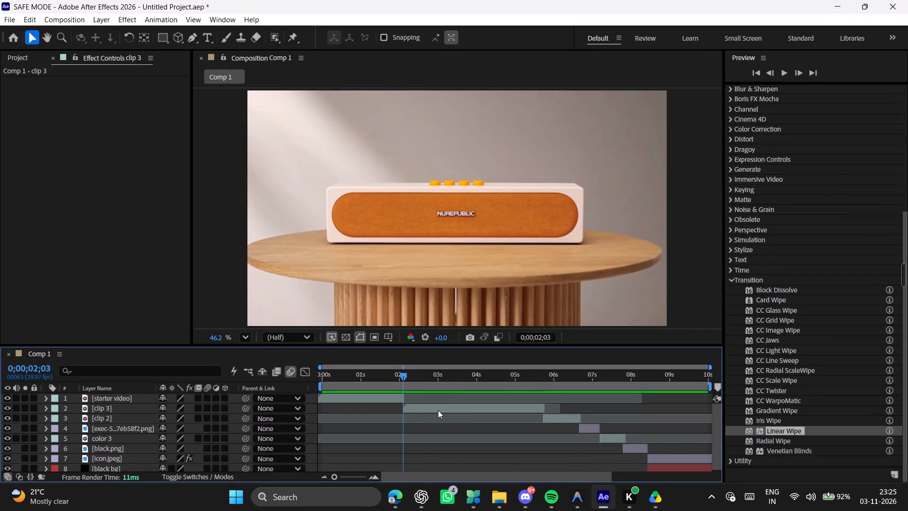
Scrub through the composition, from the clip 3 close-ups to the cut between the orange speaker still and color 3, to examine the transitions.
left_click_drag(408, 377, 437, 377)
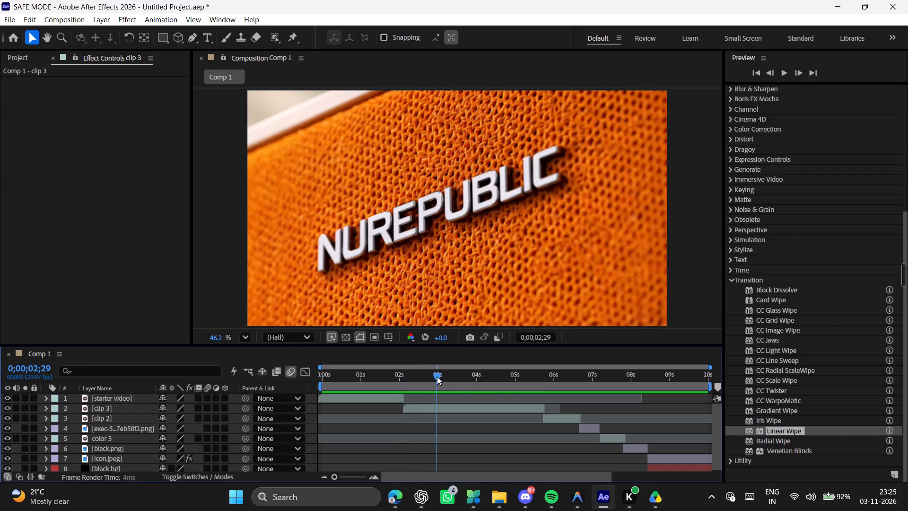
left_click_drag(437, 377, 469, 377)
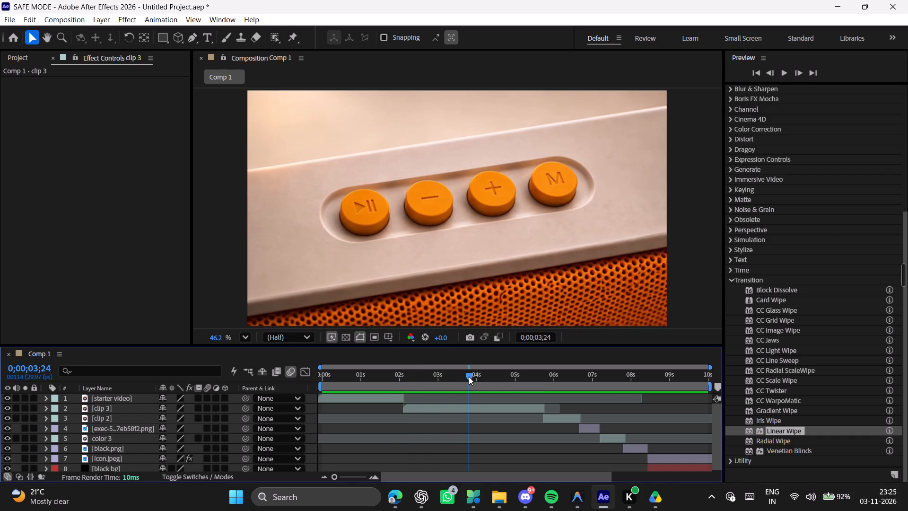
left_click_drag(469, 377, 461, 377)
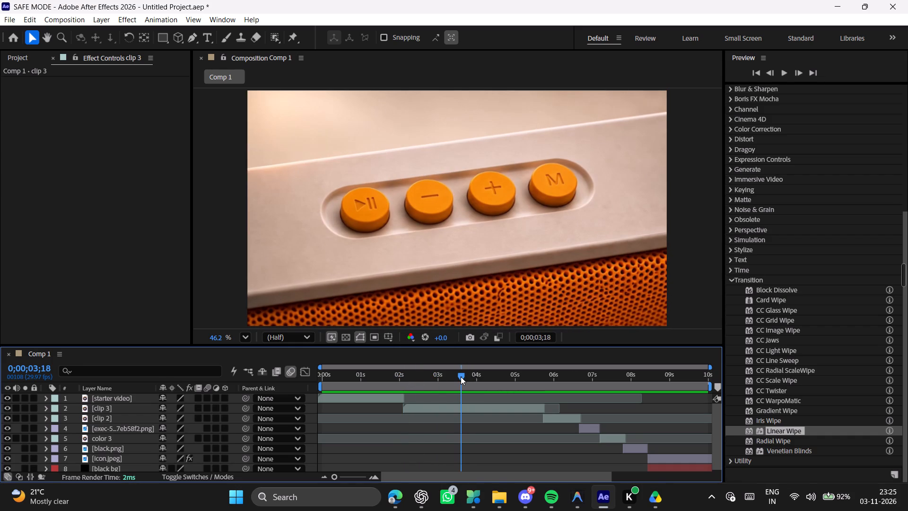
left_click_drag(461, 377, 482, 377)
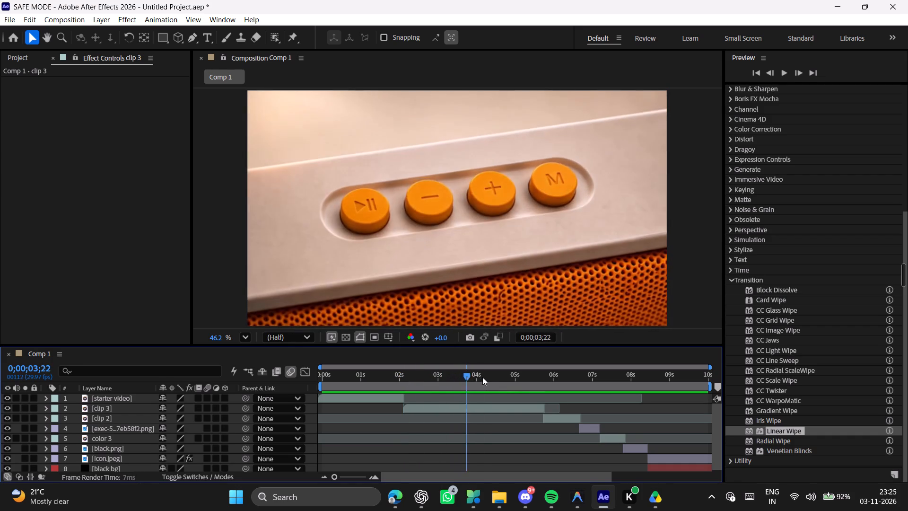
left_click_drag(482, 377, 467, 378)
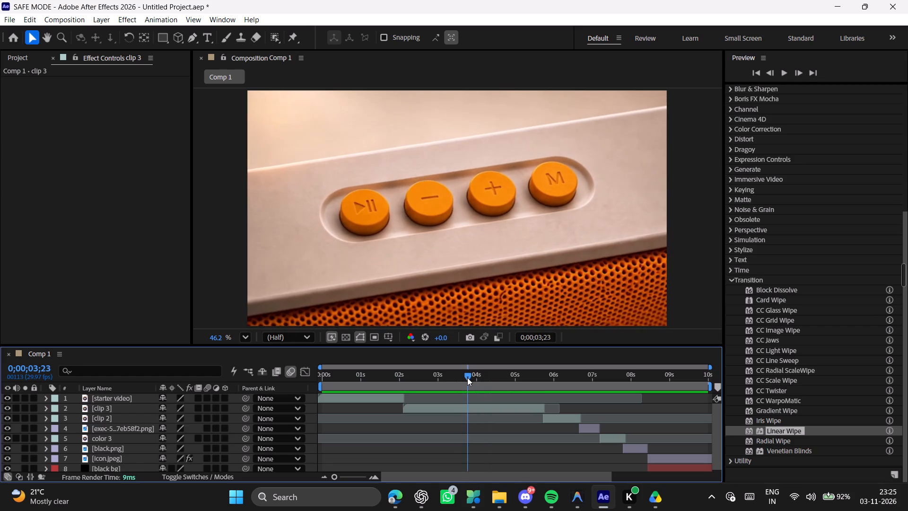
left_click_drag(467, 378, 402, 380)
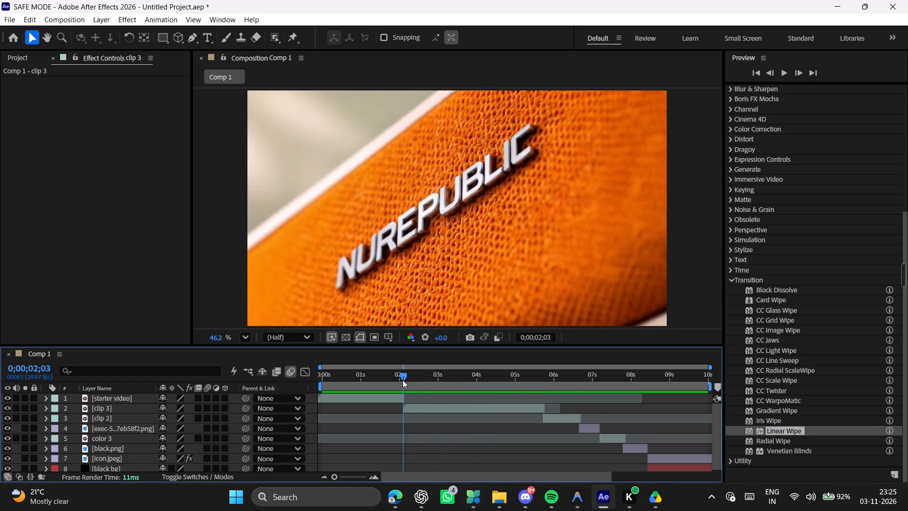
left_click_drag(402, 380, 407, 381)
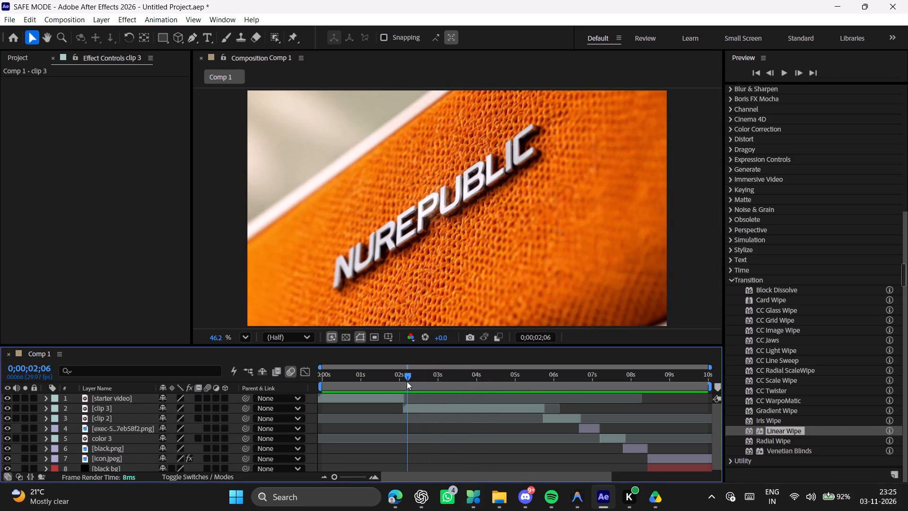
left_click_drag(407, 381, 368, 381)
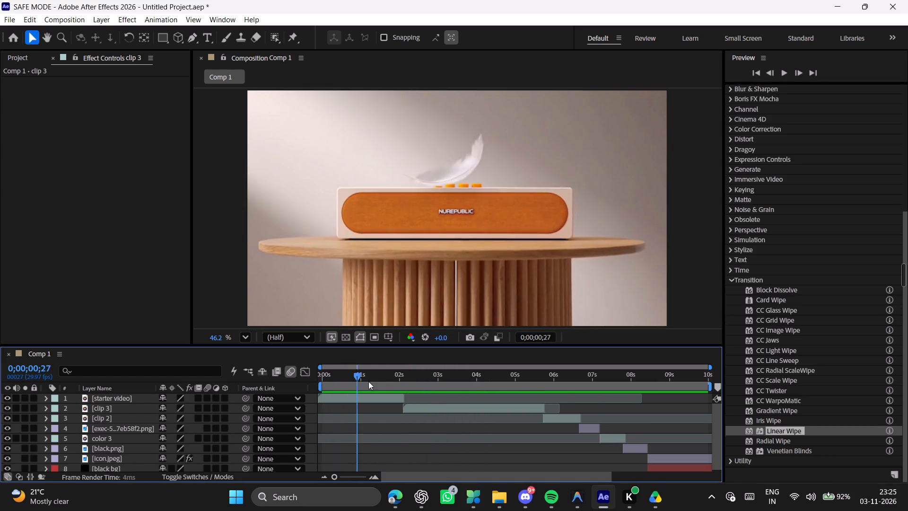
left_click_drag(368, 381, 503, 387)
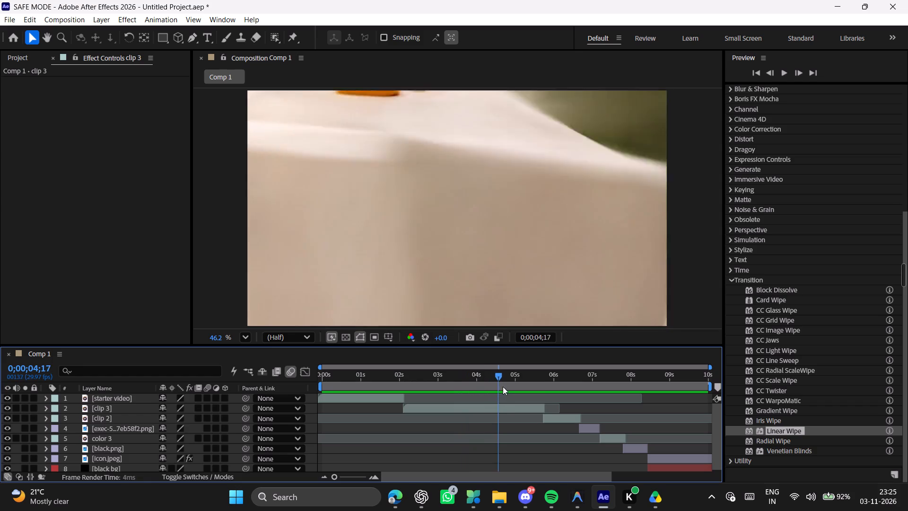
left_click_drag(503, 387, 606, 375)
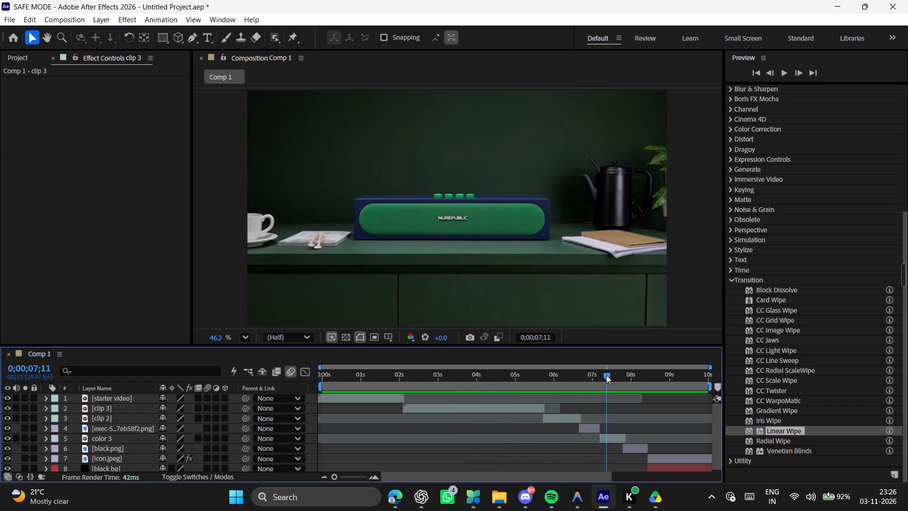
left_click_drag(606, 375, 596, 375)
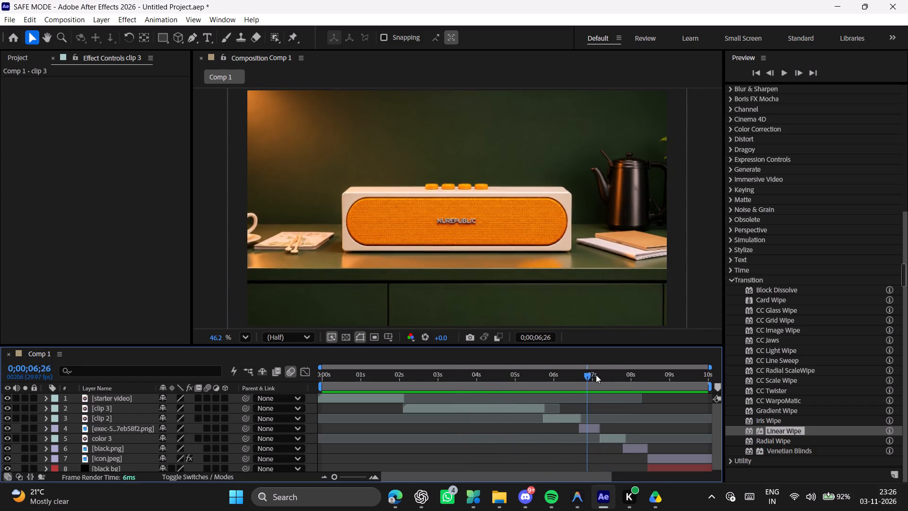
left_click_drag(596, 375, 597, 376)
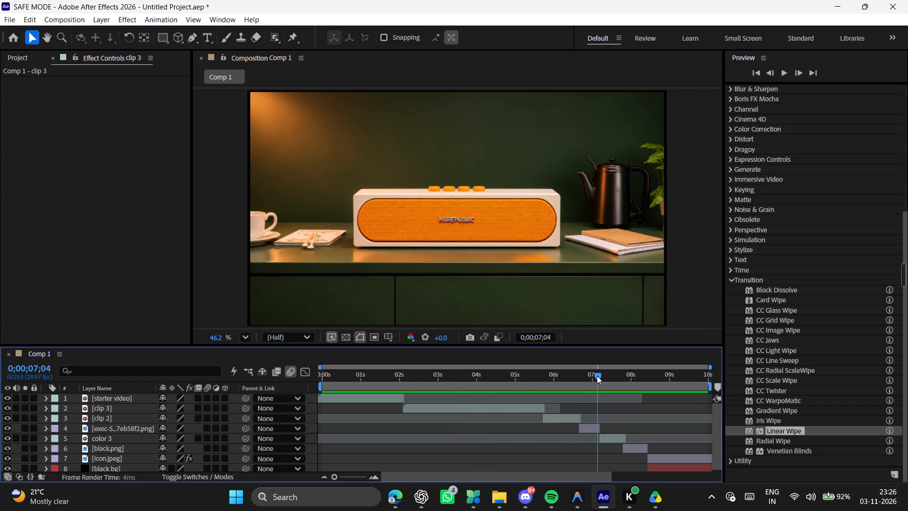
left_click_drag(597, 376, 598, 378)
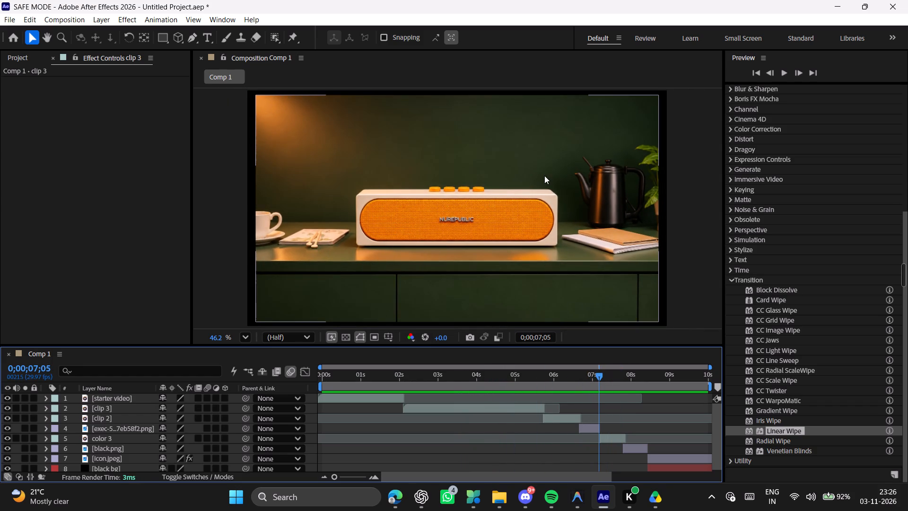
Reveal the layers' keyframed properties and set the orange speaker still's (layer 4) Scale to 97.8, 97.7% at 0;00;07;07.
left_click(45, 437)
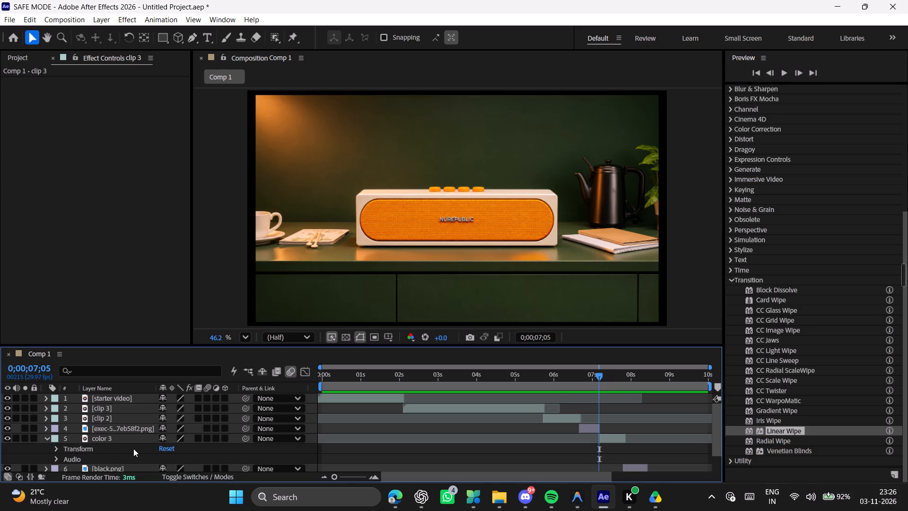
left_click(44, 439)
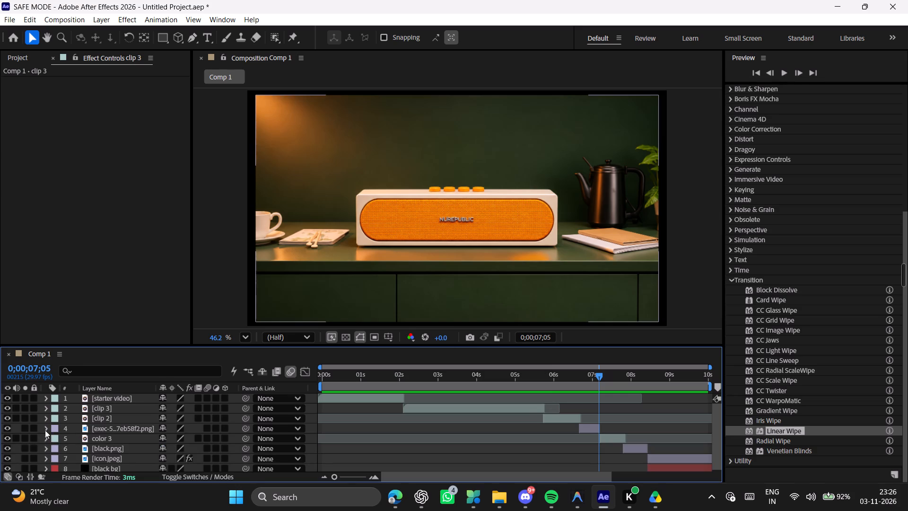
left_click(45, 429)
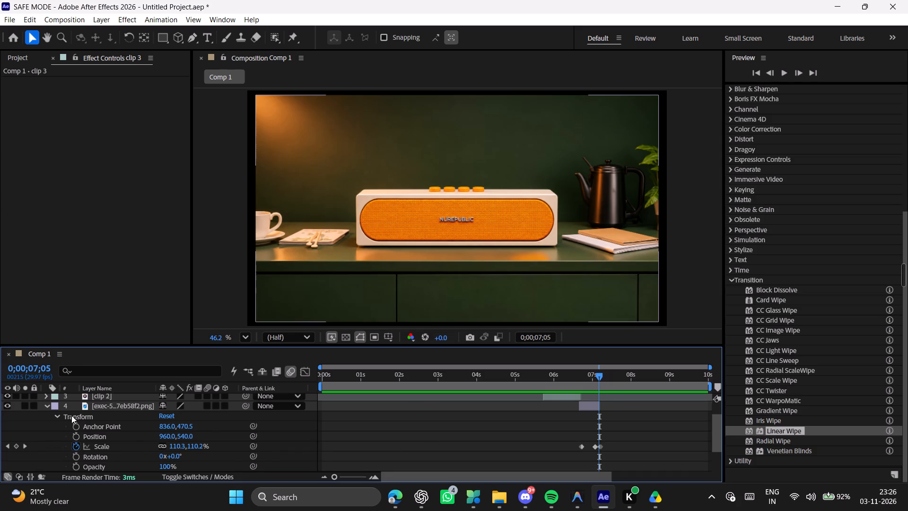
left_click(45, 405)
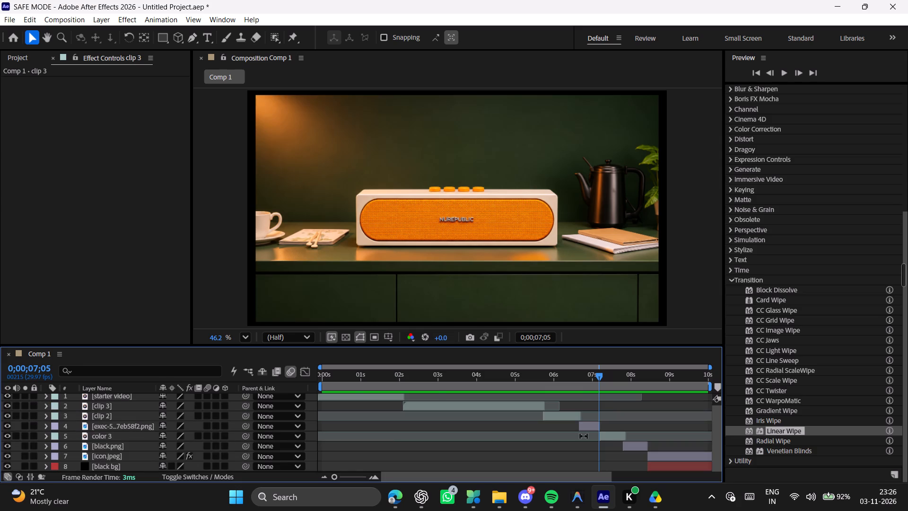
type("yu")
scroll(609, 443, "down", 2)
scroll(609, 443, "up", 1)
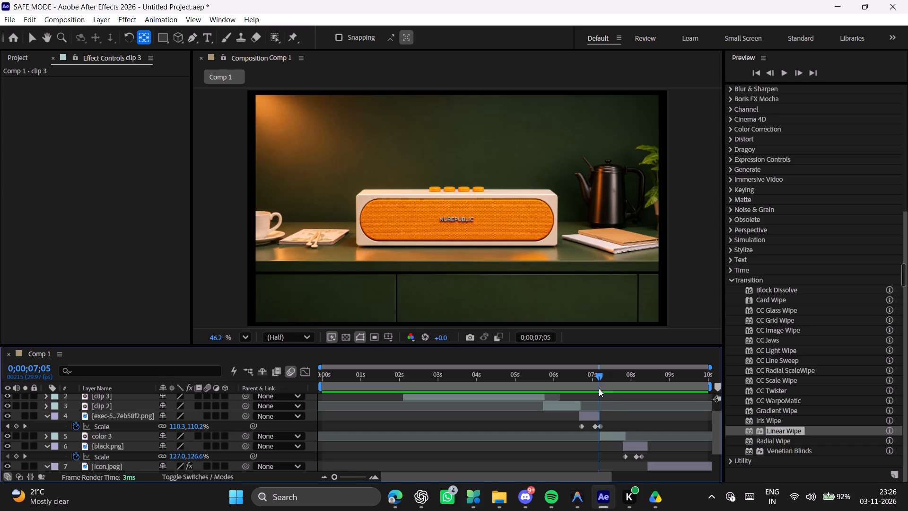
left_click(602, 377)
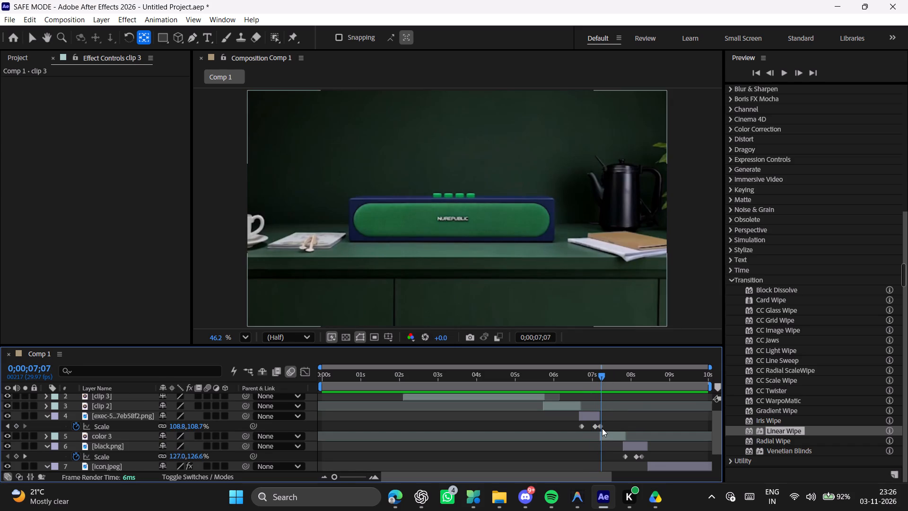
left_click(602, 425)
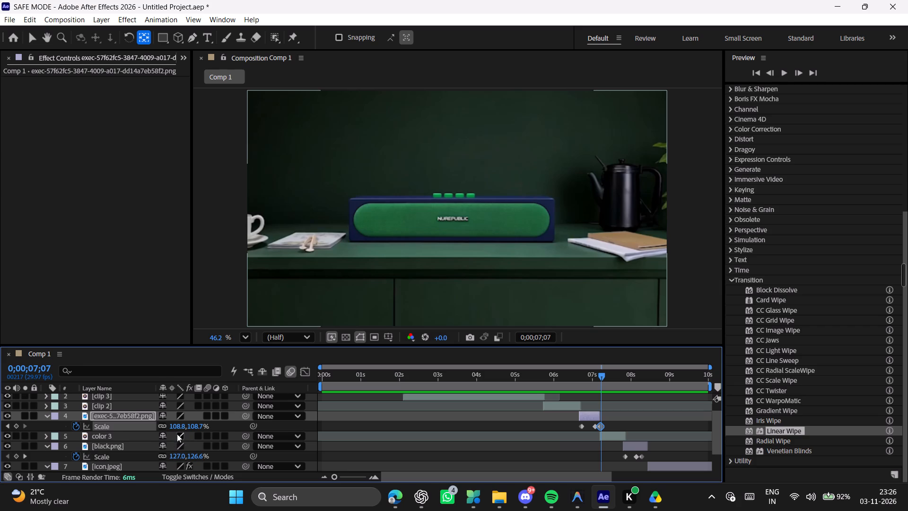
left_click_drag(175, 429, 172, 429)
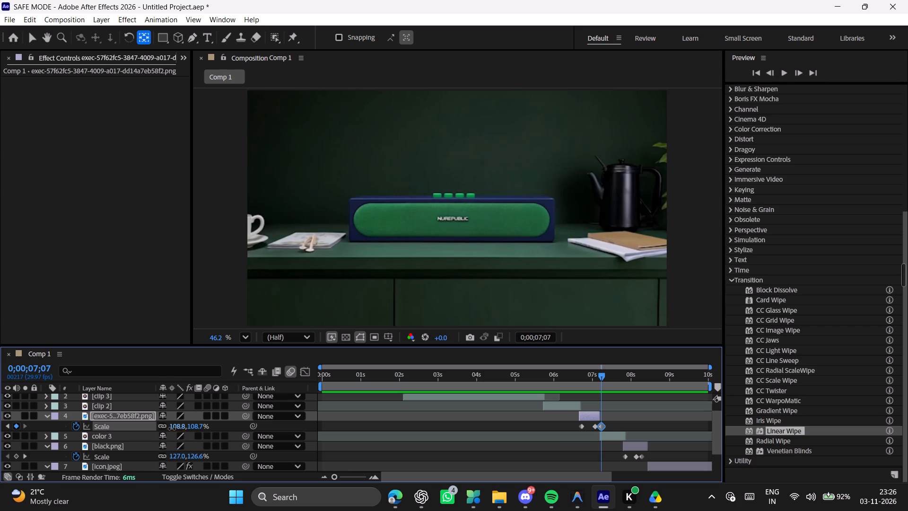
left_click_drag(172, 429, 169, 429)
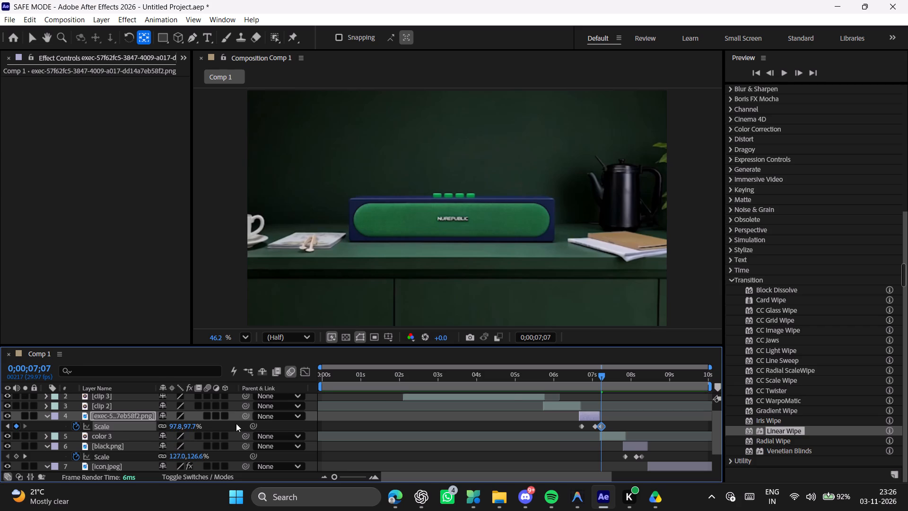
Set the orange speaker still's Scale to 117.8, 117.7% at 0;00;07;04.
left_click(596, 374)
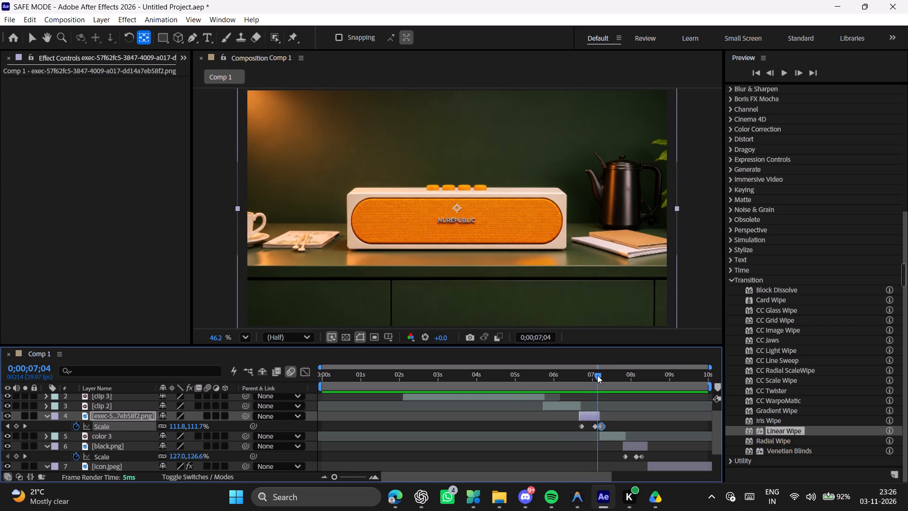
left_click(180, 427)
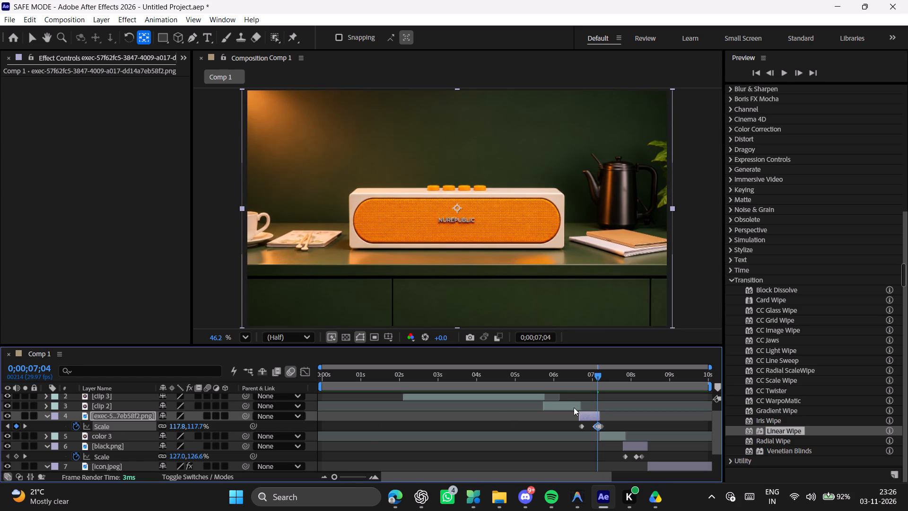
Play the composition from the beginning through the starter video and into clip 3 to review the edit.
left_click_drag(592, 375, 289, 380)
key("space")
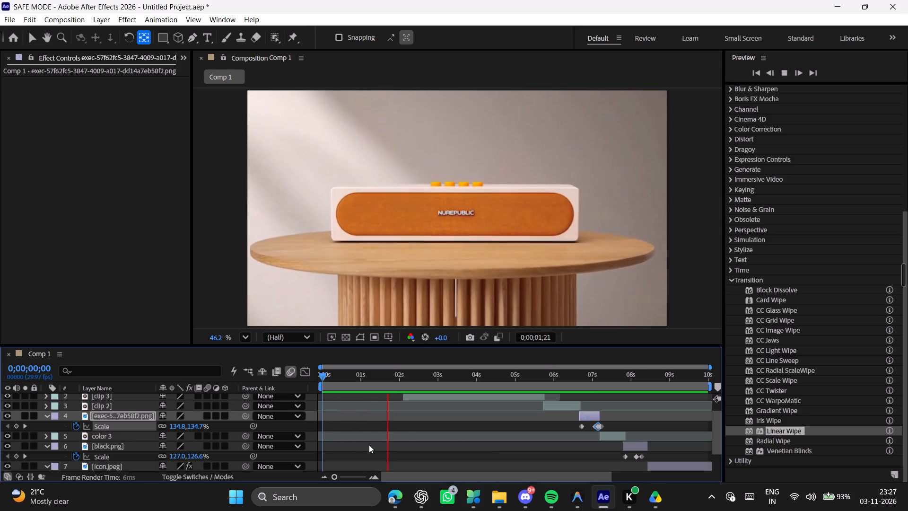
key("space")
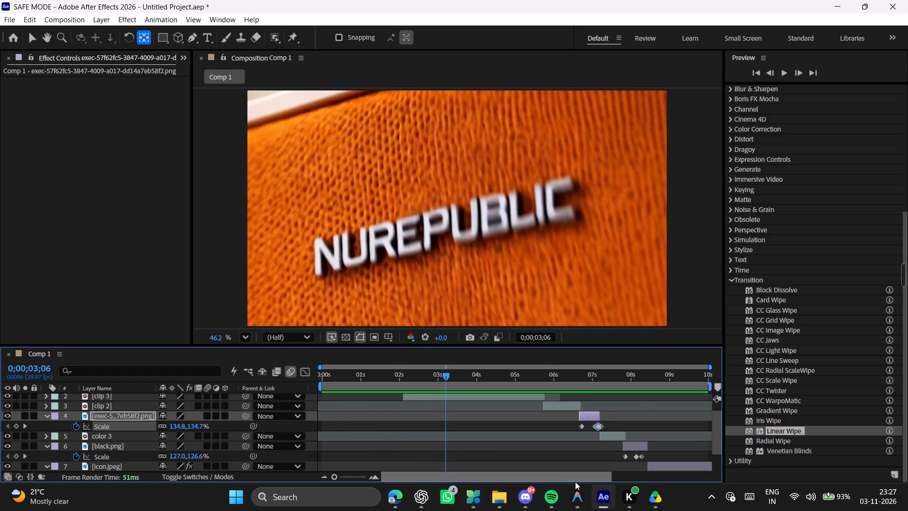
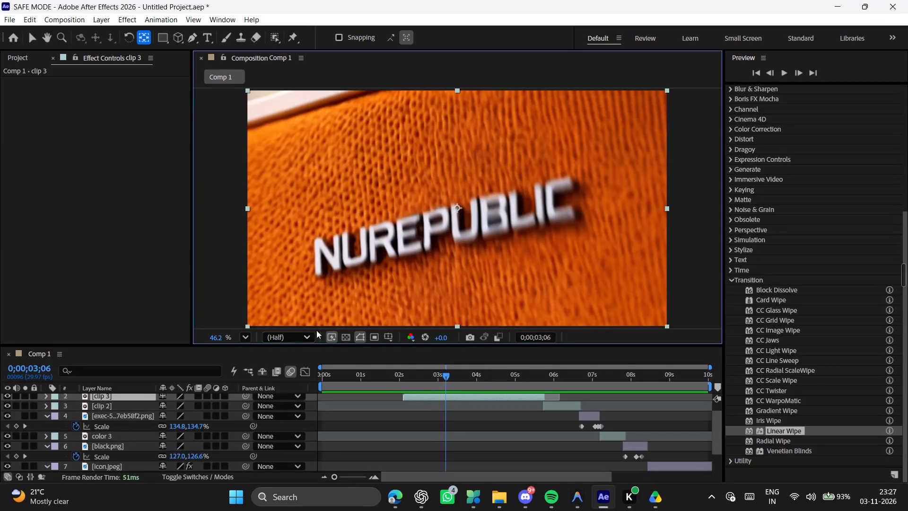
Set the composition view to Fit magnification and its preview resolution to Full.
left_click(240, 338)
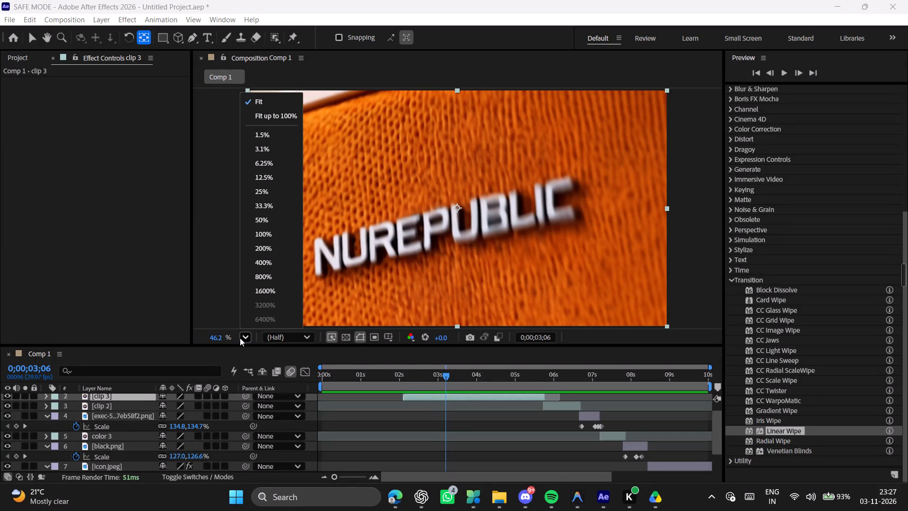
left_click(272, 103)
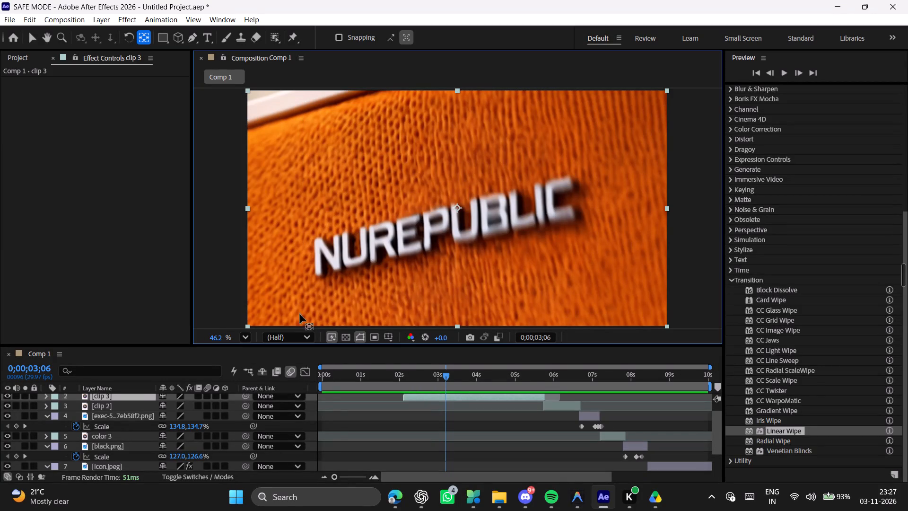
left_click(293, 335)
left_click(297, 370)
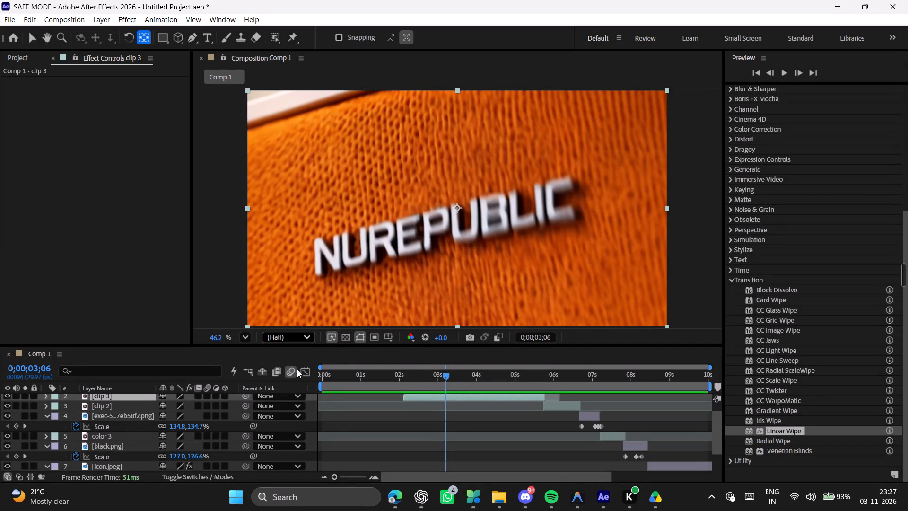
Play the composition from 0;00;00;00 into the clip 3 close-up to review the edit at full resolution.
left_click_drag(419, 378, 286, 373)
key("space")
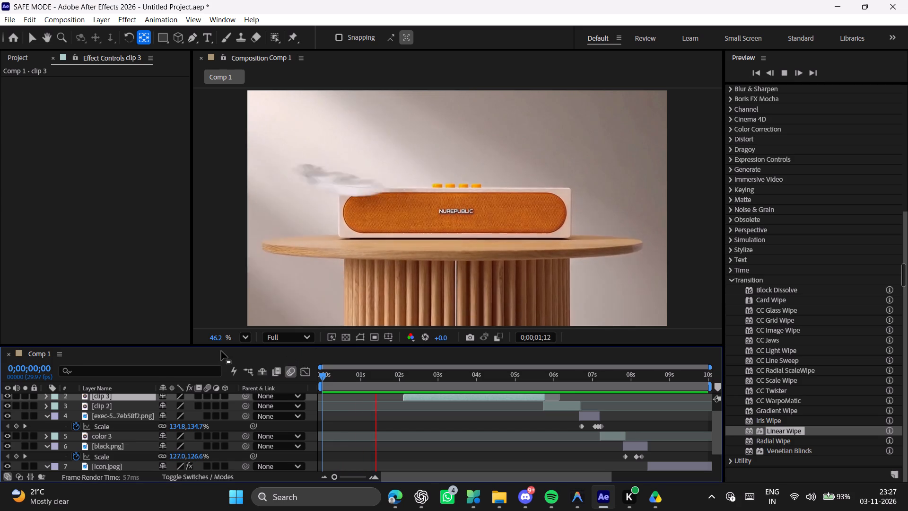
key("space")
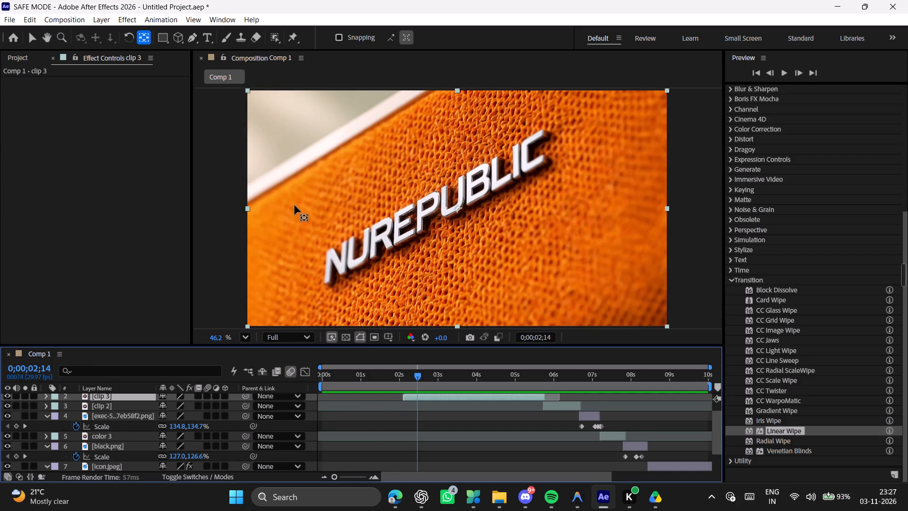
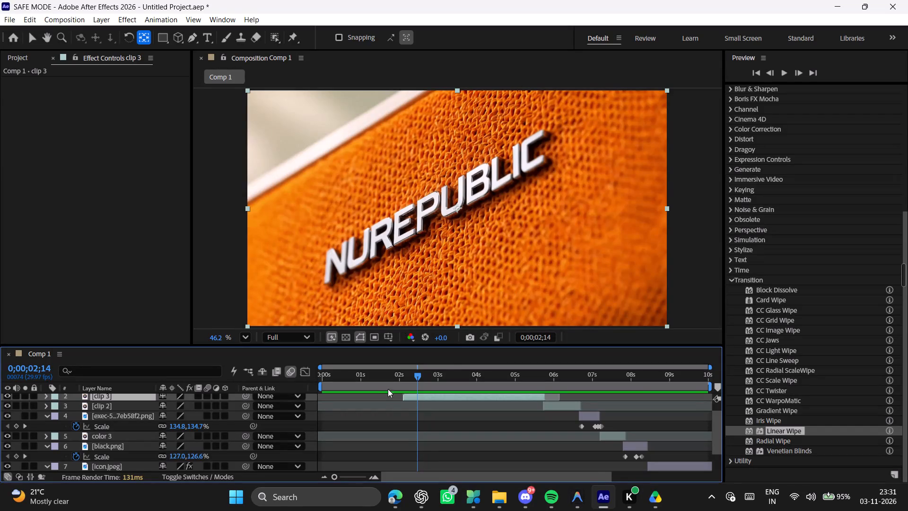
Play the composition from 0;00;00;00 through to the black speaker shot to review the edit at full resolution.
left_click_drag(420, 379, 256, 386)
scroll(349, 425, "up", 5)
scroll(349, 425, "down", 9)
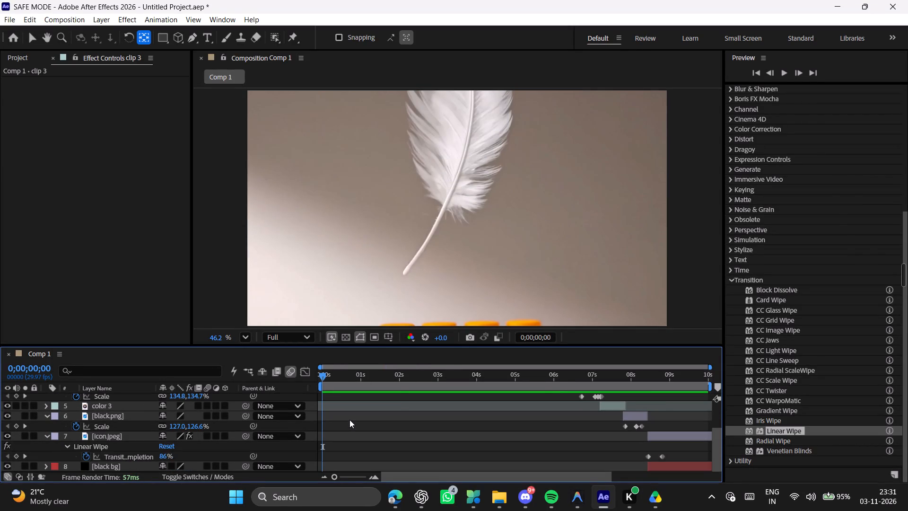
scroll(349, 420, "up", 5)
scroll(349, 420, "down", 3)
key("space")
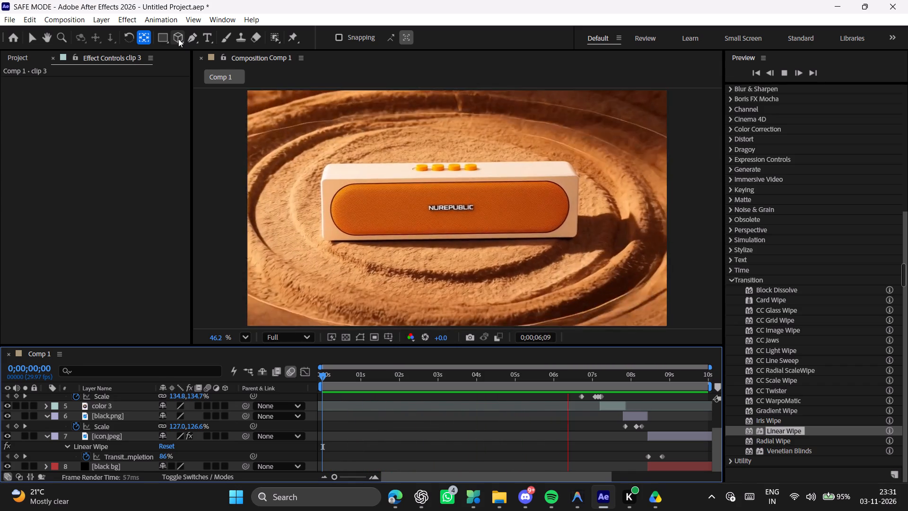
key("space")
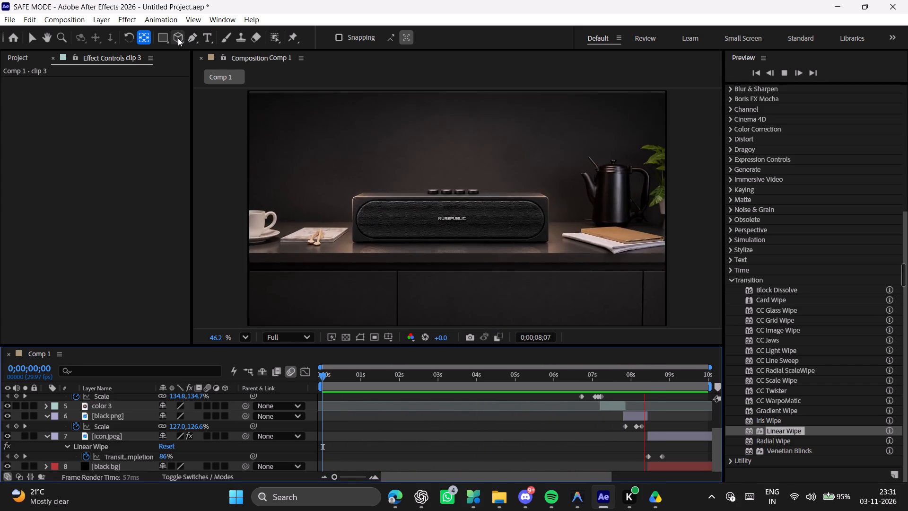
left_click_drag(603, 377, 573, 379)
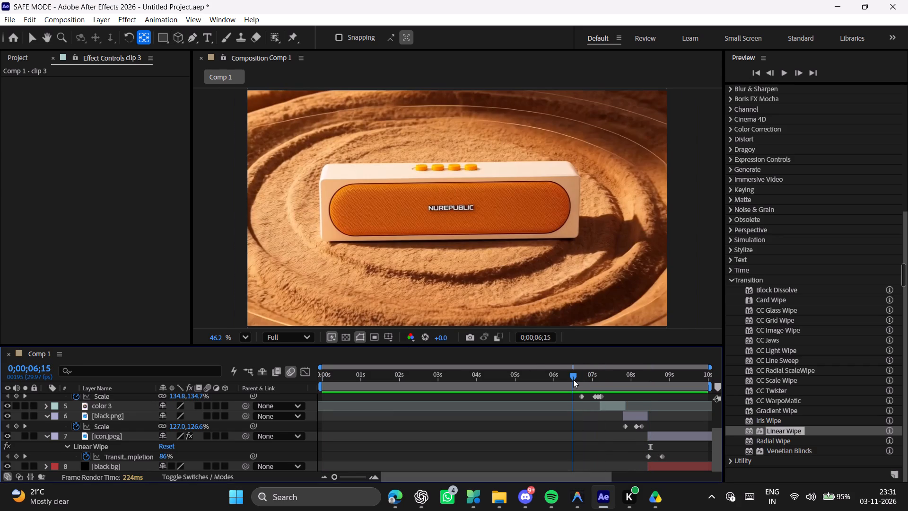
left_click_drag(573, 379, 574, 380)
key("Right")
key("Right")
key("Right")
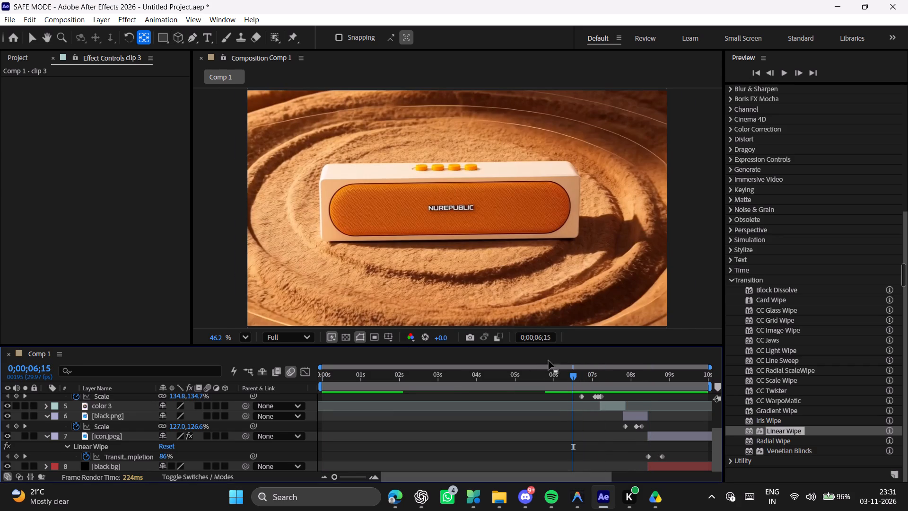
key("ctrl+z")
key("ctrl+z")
Replay the composition from 0;00;00;00, then review it again from 0;00;04;12, including the black speaker shot.
left_click_drag(574, 375, 237, 378)
key("space")
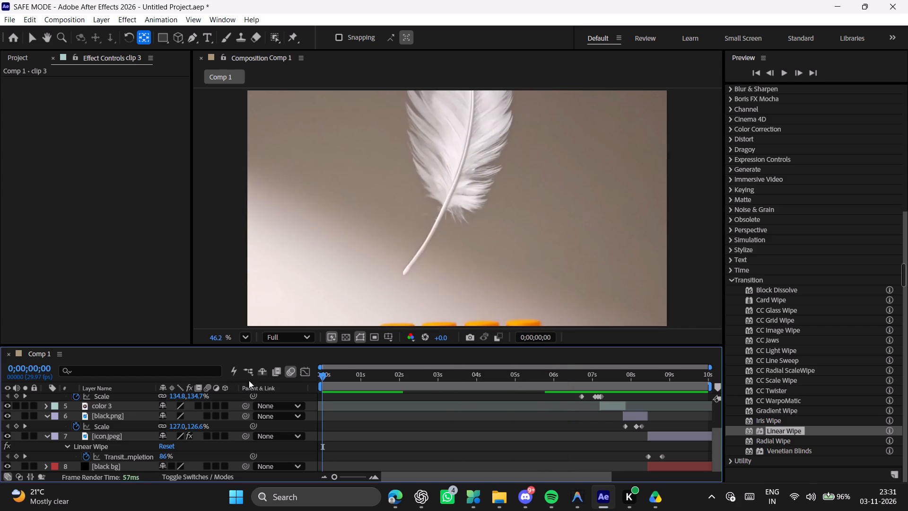
left_click_drag(629, 379, 637, 379)
left_click_drag(638, 379, 587, 378)
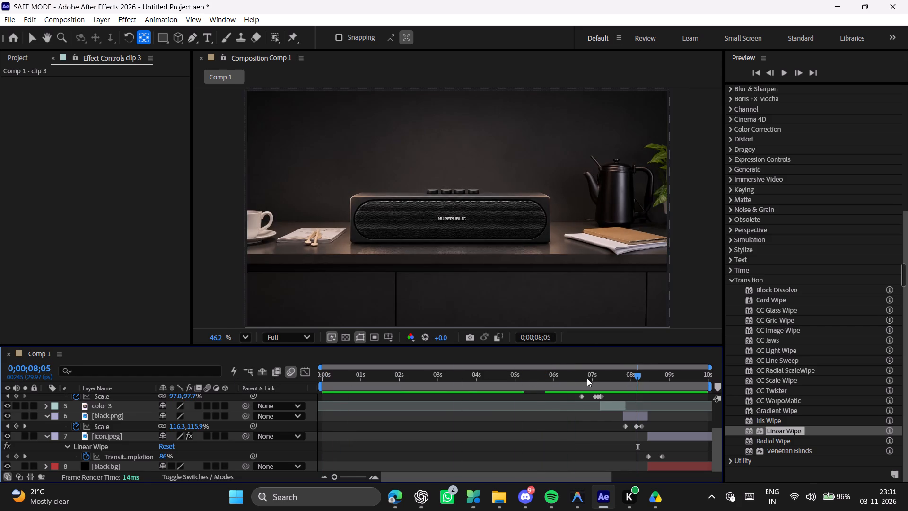
left_click_drag(587, 378, 492, 377)
key("space")
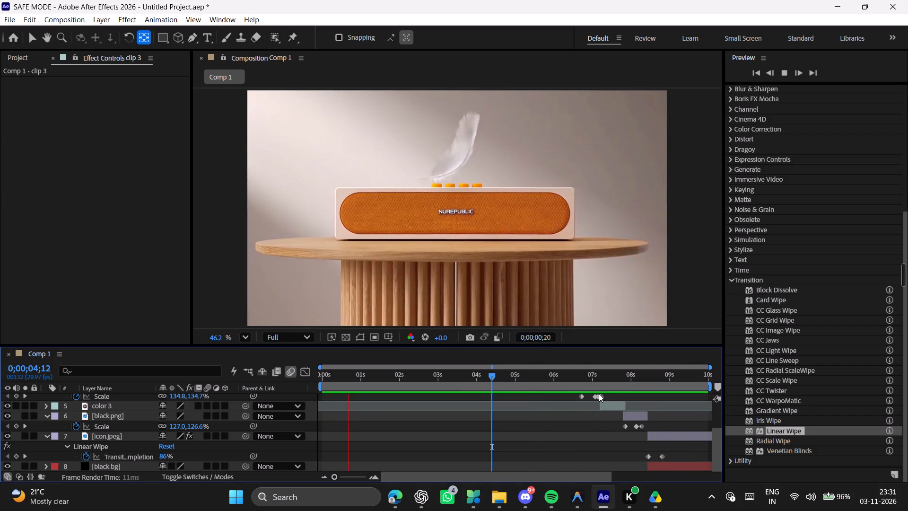
scroll(576, 413, "down", 5)
scroll(576, 415, "up", 4)
Play from 0;00;06;19 through the colour variant shots into the NU REPUBLIC logo reveal to check the ending.
left_click_drag(614, 372, 579, 375)
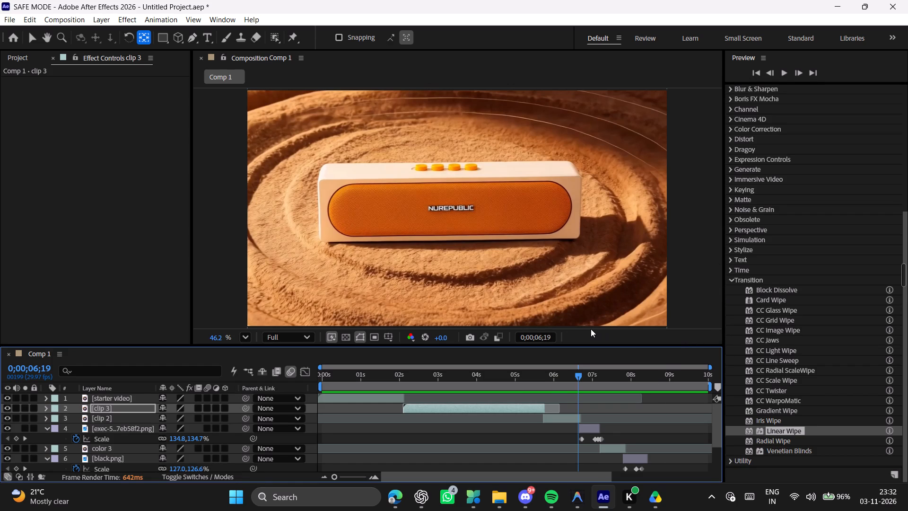
key("space")
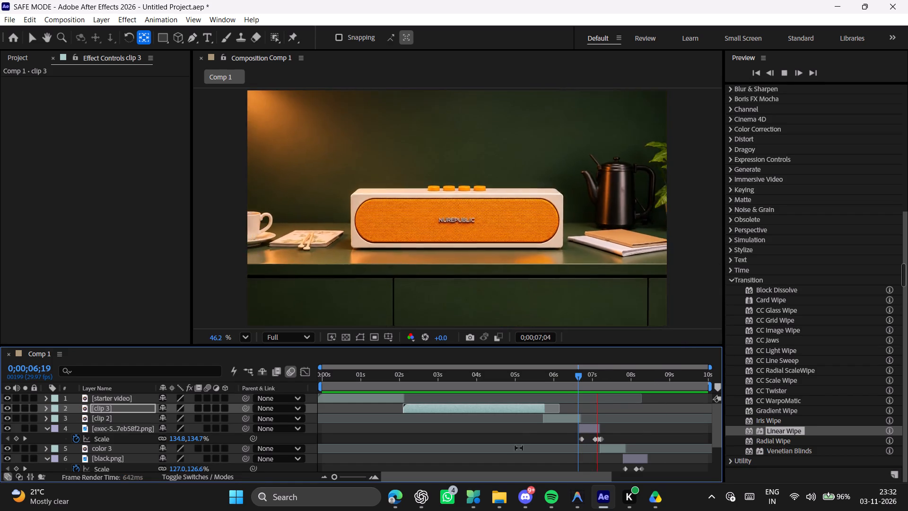
key("space")
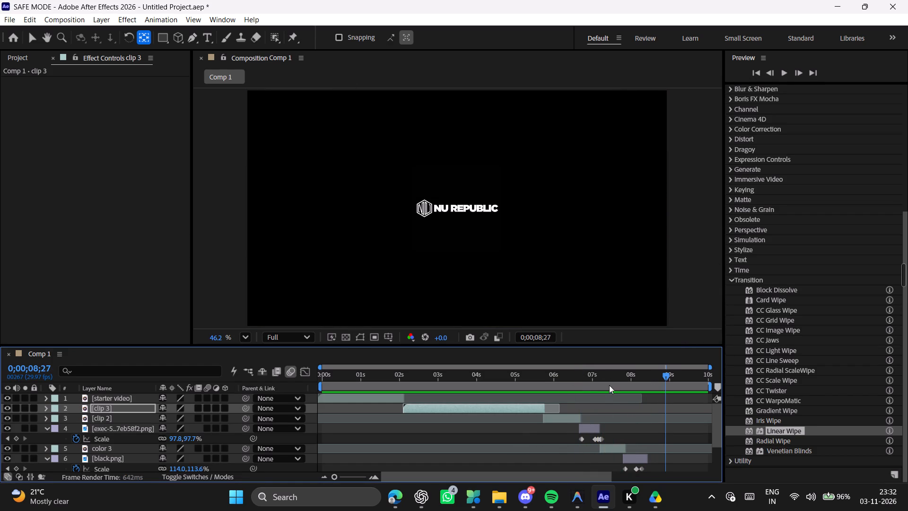
Examine the black, green and orange speaker shots between 0;00;06;22 and 0;00;08;01, and return to 0;00;00;00.
left_click_drag(612, 374, 630, 371)
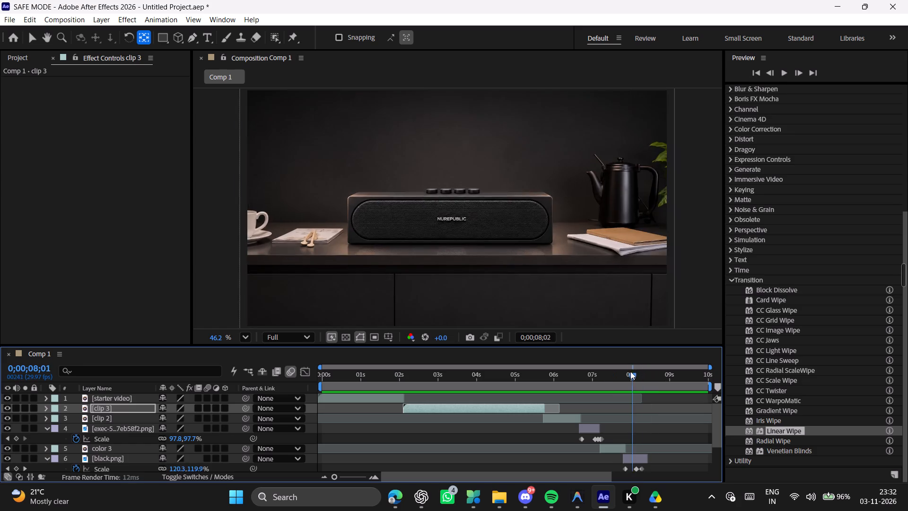
left_click_drag(630, 371, 606, 375)
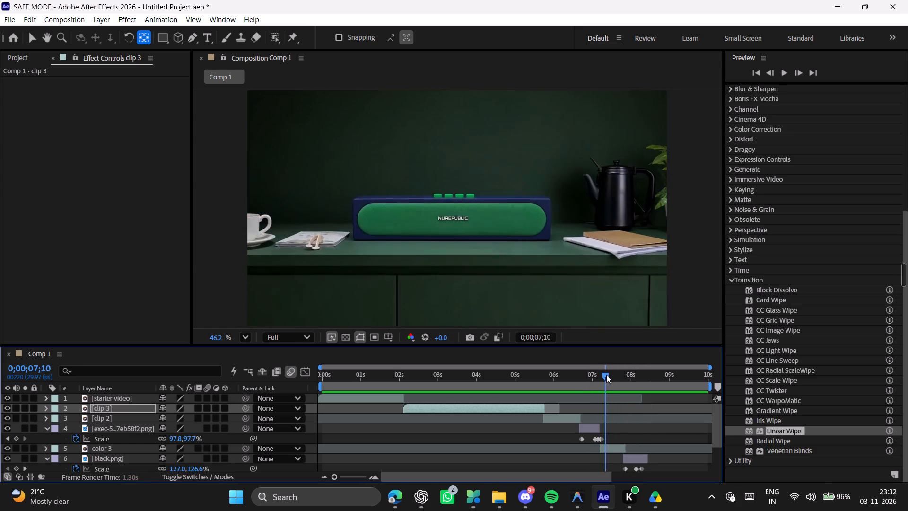
left_click_drag(606, 375, 585, 375)
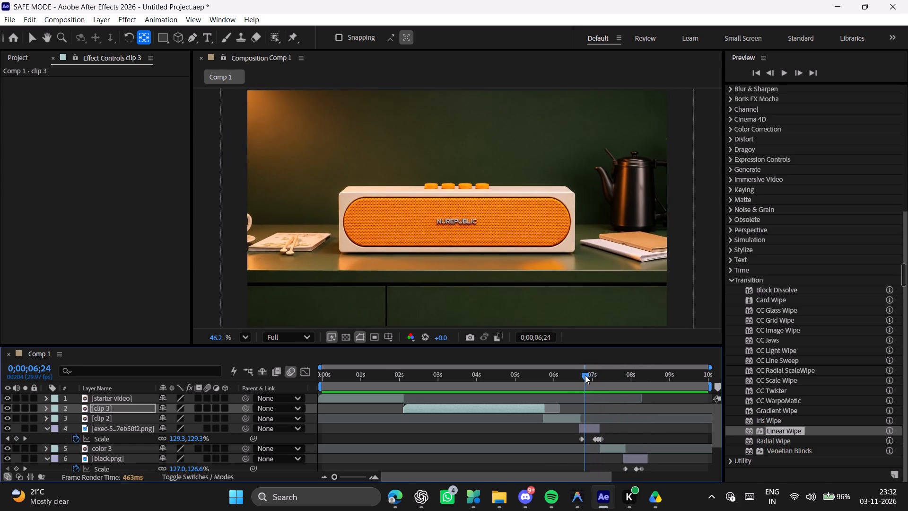
left_click_drag(585, 375, 597, 375)
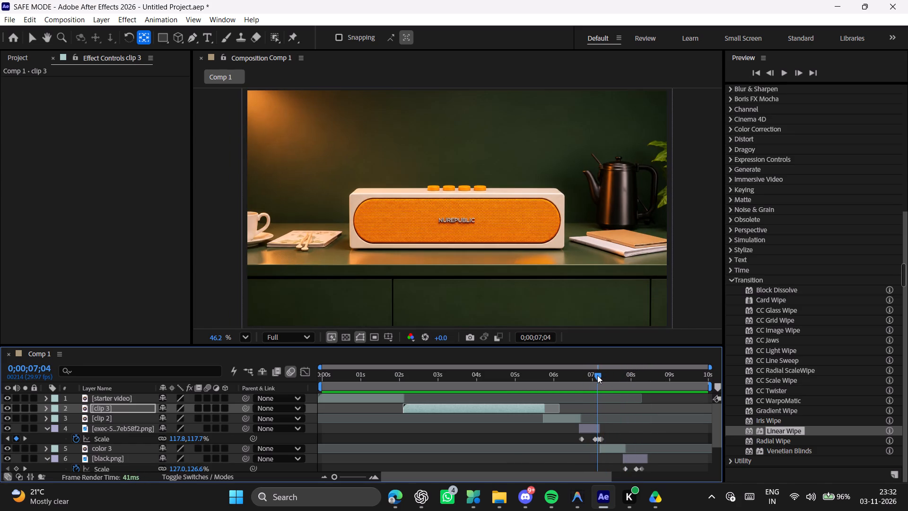
left_click_drag(597, 375, 581, 381)
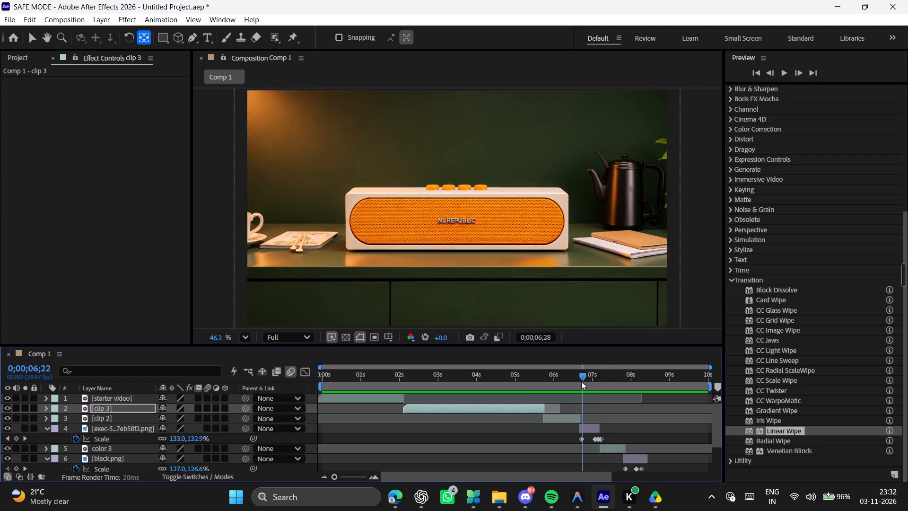
left_click_drag(581, 381, 237, 397)
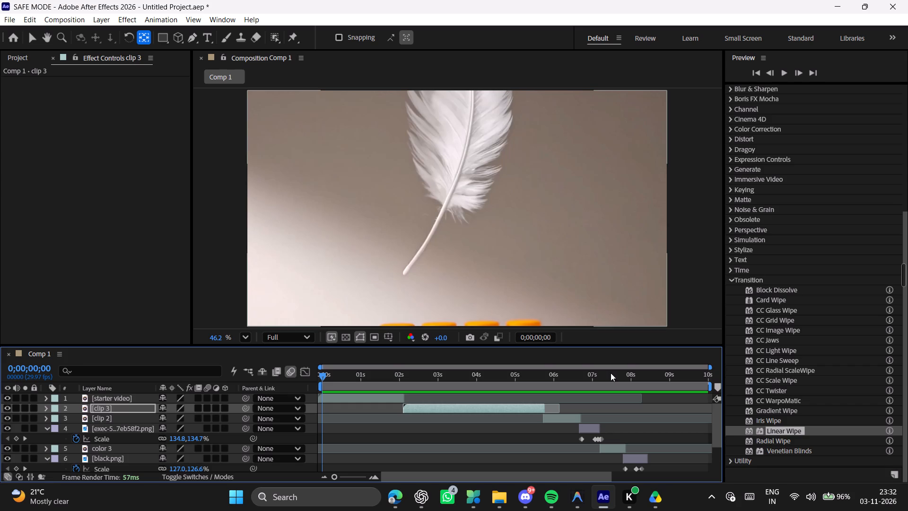
Close the Google Drive window.
right_click(654, 503)
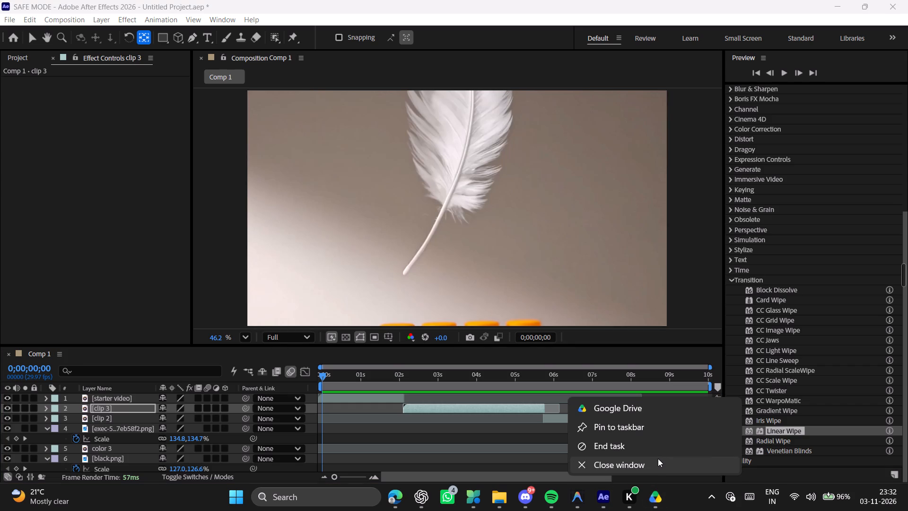
left_click(659, 458)
right_click(653, 500)
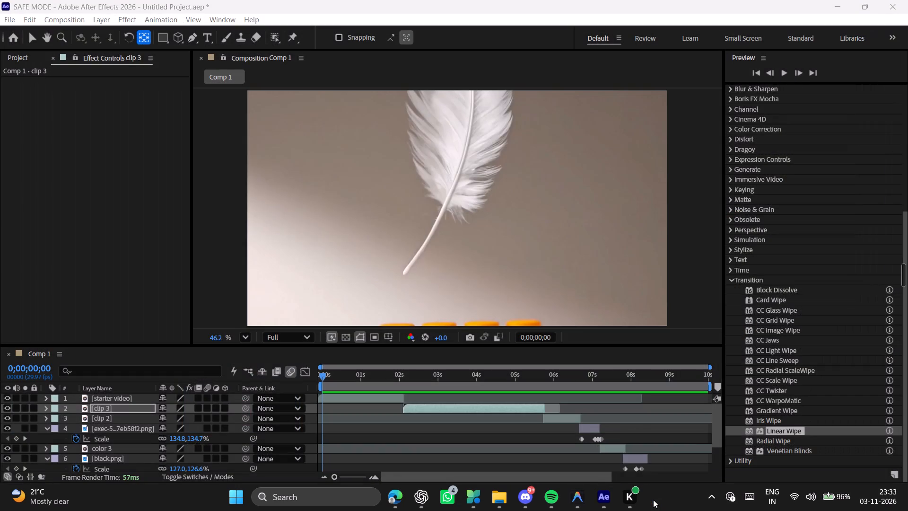
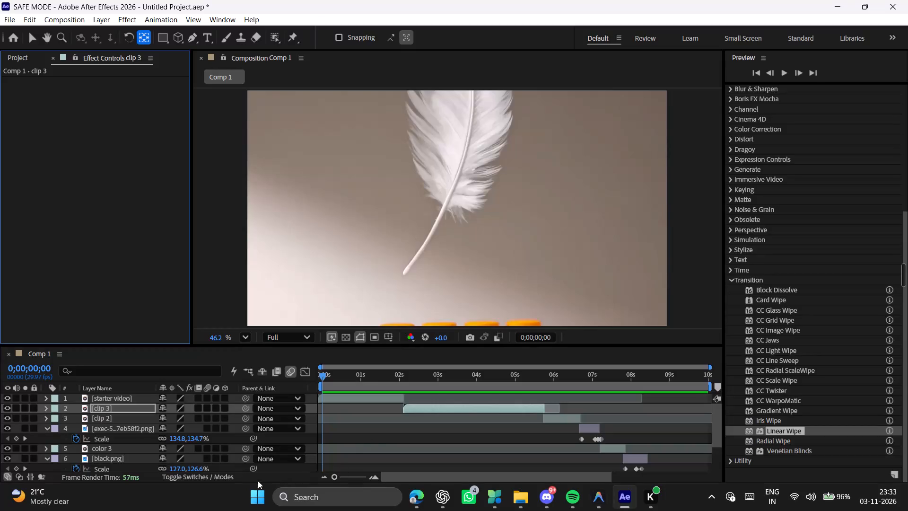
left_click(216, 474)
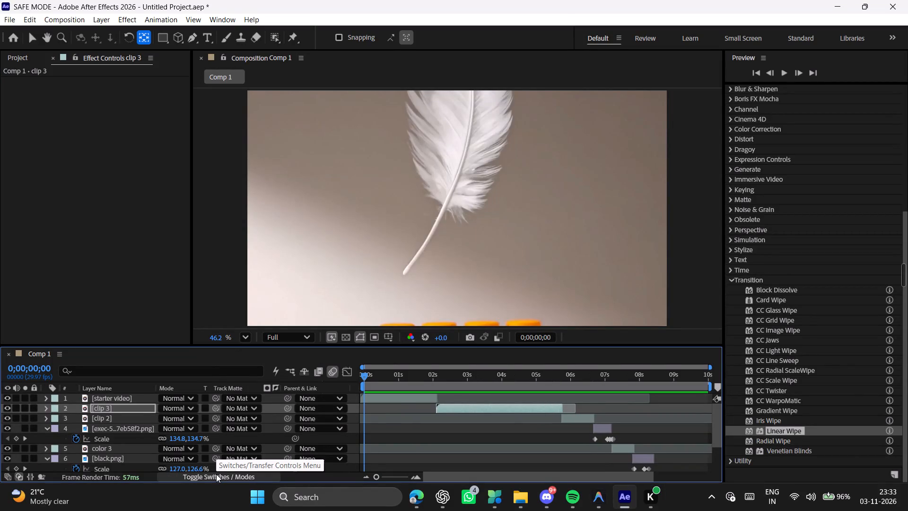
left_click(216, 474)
Play the composition from 0;00;00;00 through to the black speaker shot.
key("space")
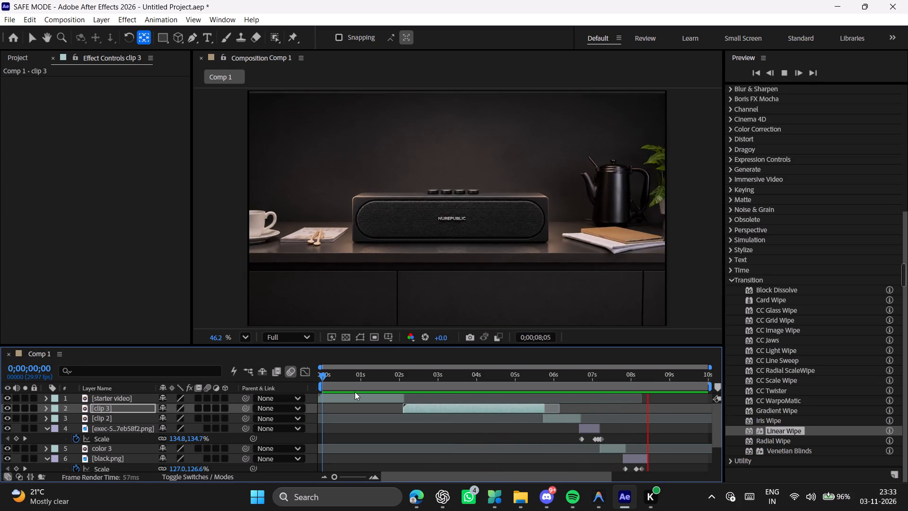
key("space")
Delete the orange speaker image layer's Scale keyframe at about 0;00;07;05.
left_click(603, 379)
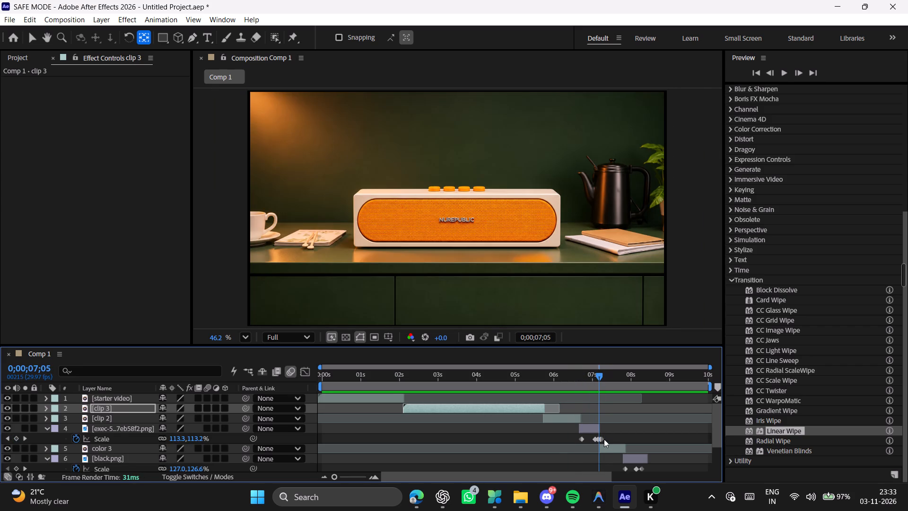
left_click(600, 441)
key("Delete")
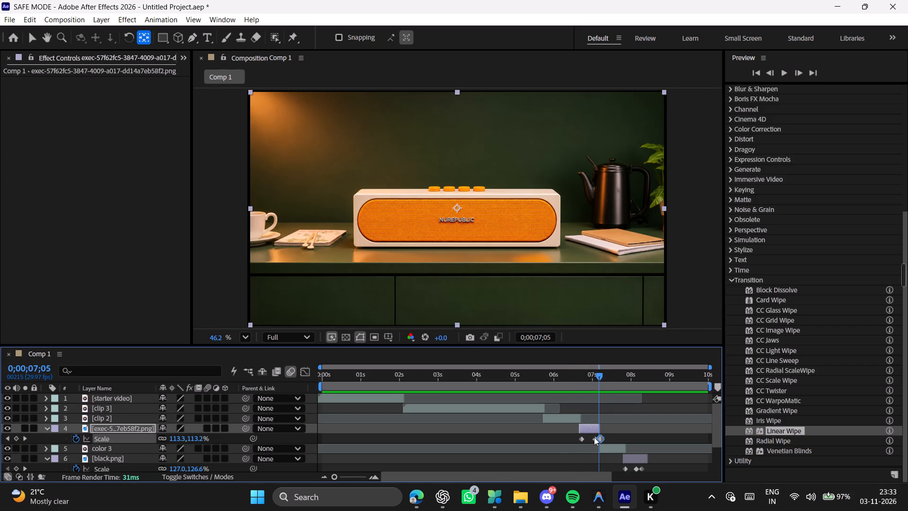
Play from 0;00;06;25 to check the orange speaker's scale animation into the green speaker shot.
left_click_drag(595, 374, 582, 374)
key("space")
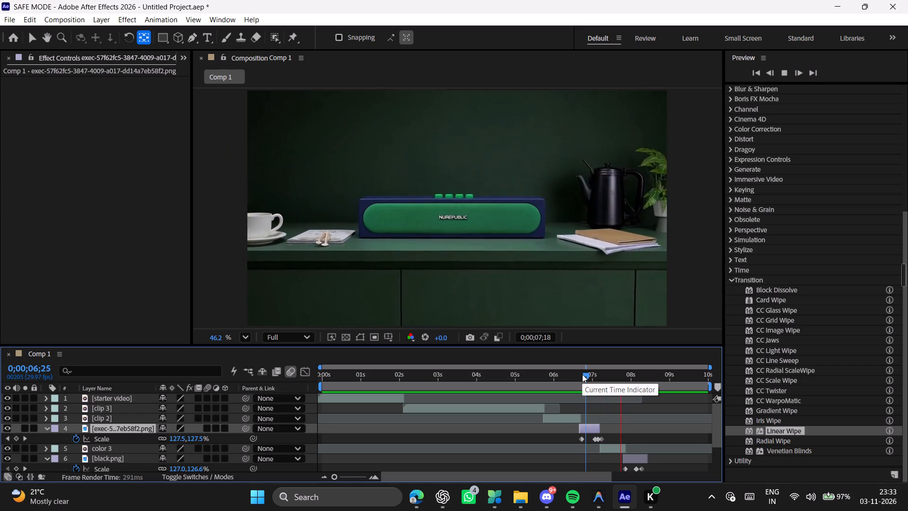
key("space")
Delete the orange speaker image layer's last Scale keyframe at 0;00;07;07, beyond the end of its clip.
left_click_drag(615, 375, 594, 375)
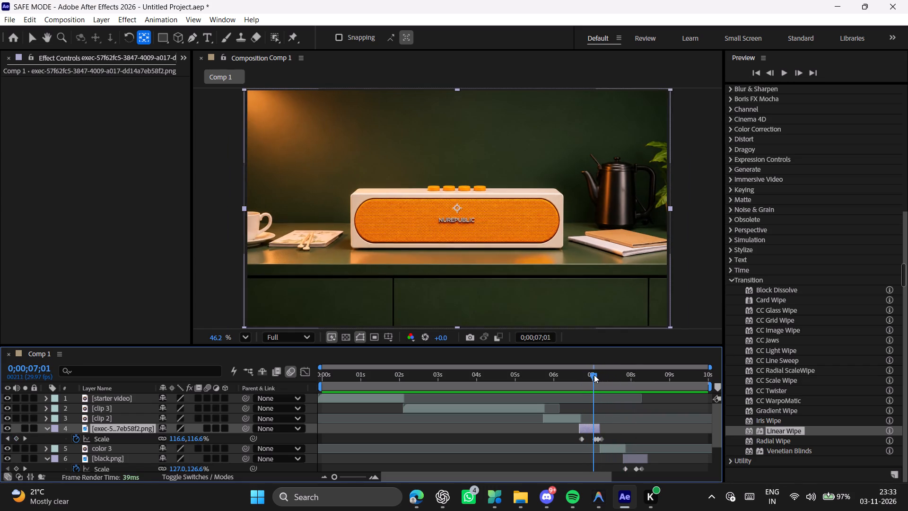
left_click_drag(594, 375, 599, 375)
scroll(612, 468, "up", 5, "alt")
scroll(558, 469, "up", 4, "alt")
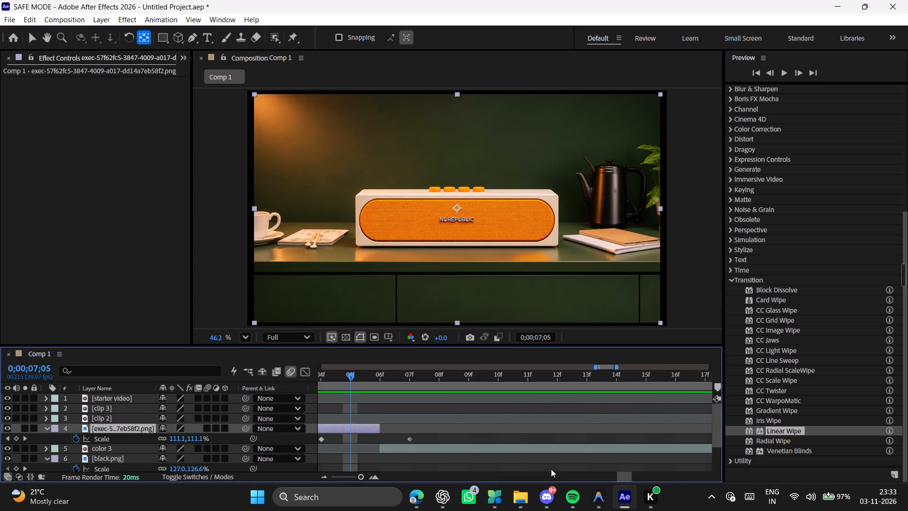
scroll(462, 432, "up", 4)
left_click(409, 439)
key("Delete")
Examine the orange speaker's scale frame by frame between 0;00;07;02 and the cut to the green speaker at 0;00;07;06.
left_click_drag(361, 372, 320, 378)
left_click_drag(378, 385, 350, 387)
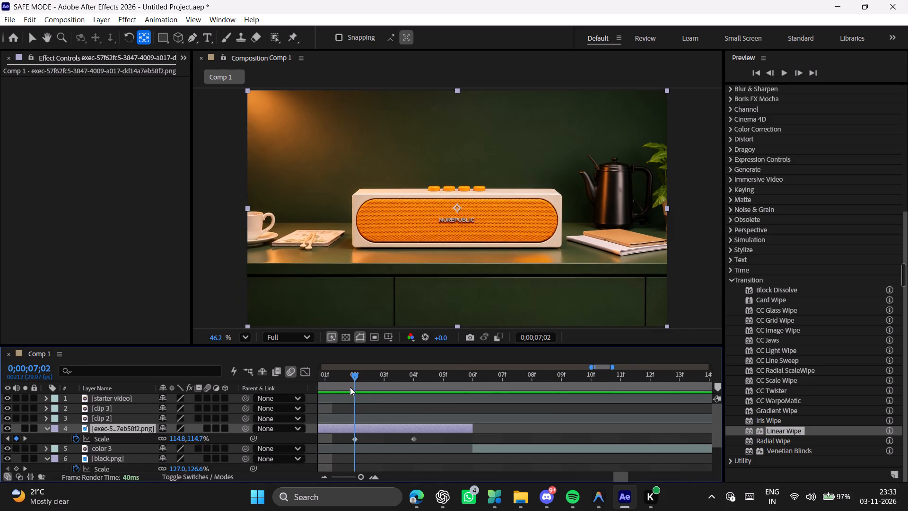
left_click_drag(350, 387, 430, 396)
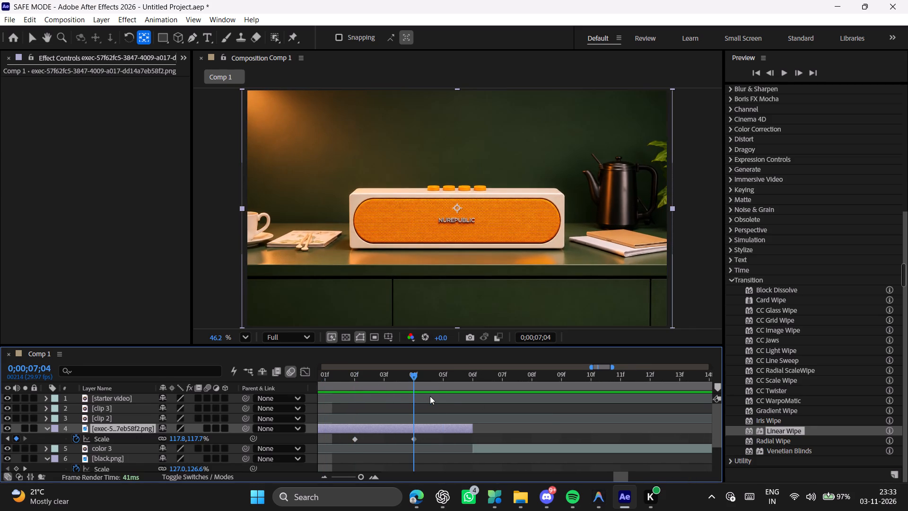
left_click_drag(430, 396, 357, 400)
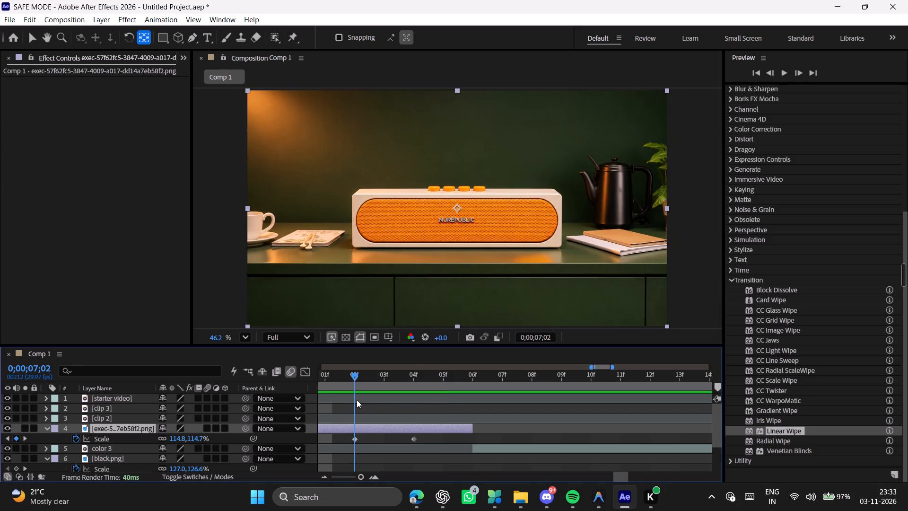
left_click_drag(357, 400, 374, 401)
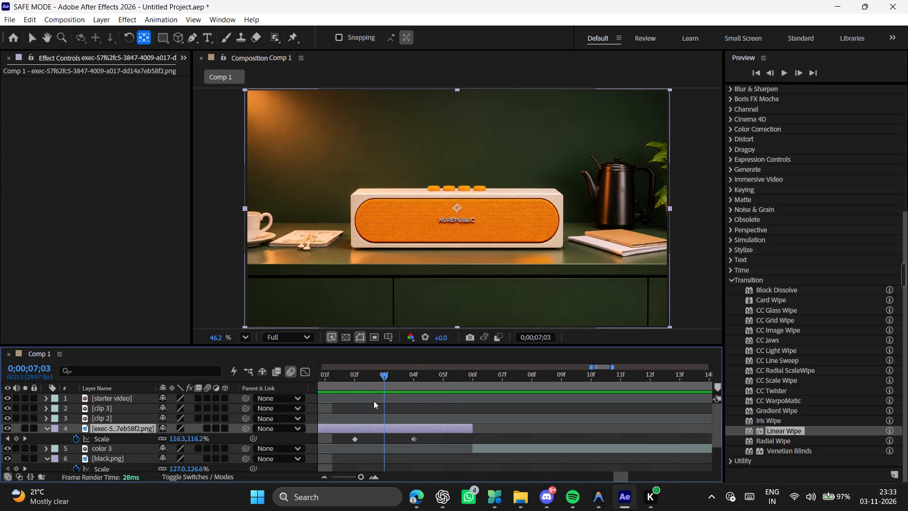
left_click_drag(374, 401, 382, 401)
left_click_drag(382, 401, 423, 403)
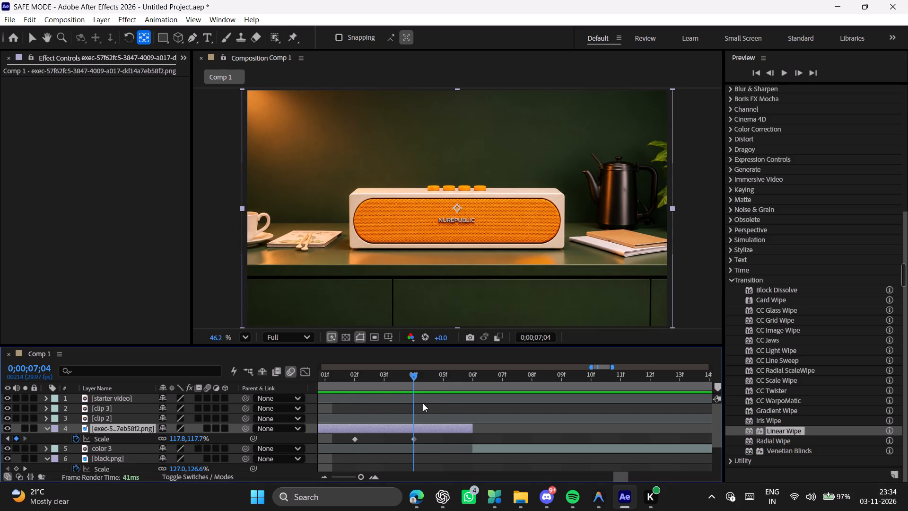
left_click_drag(423, 403, 454, 408)
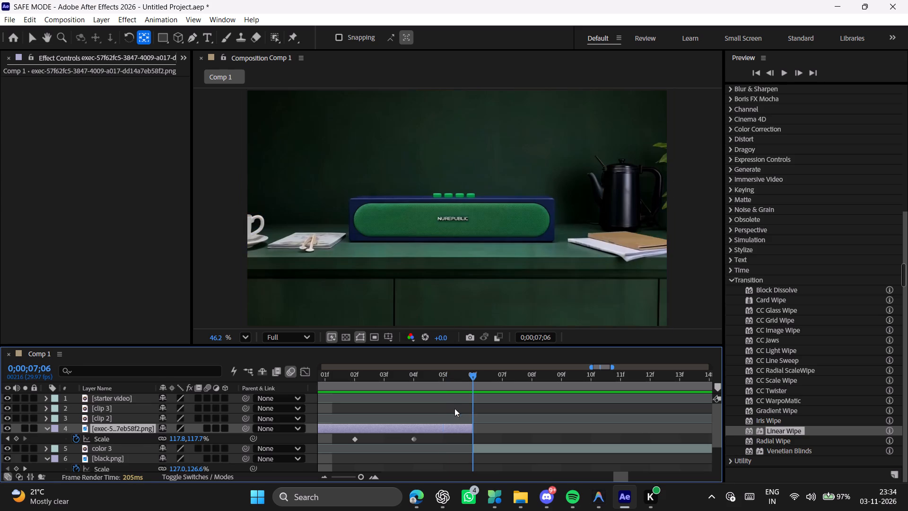
left_click_drag(454, 408, 345, 408)
Play from 0;00;07;02 into the logo reveal, replay from 0;00;05;15, and return to the composition's start.
key("space")
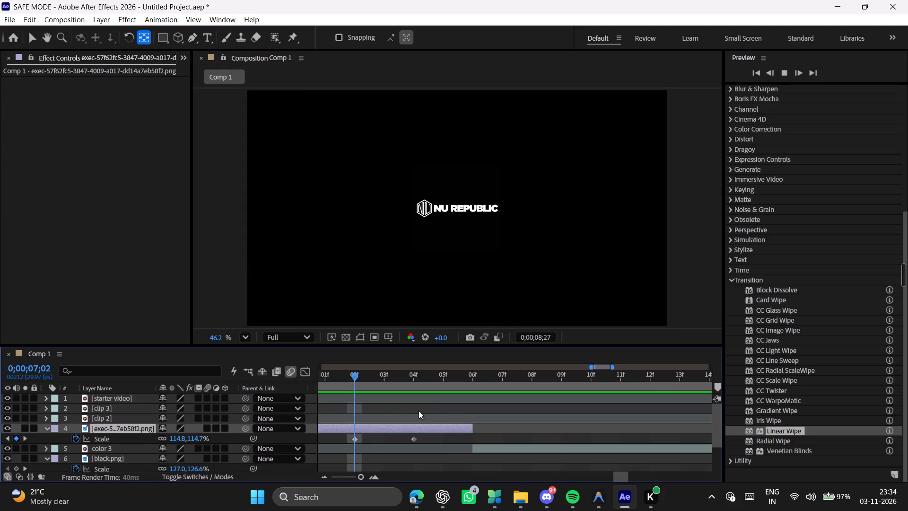
left_click_drag(447, 376, 189, 378)
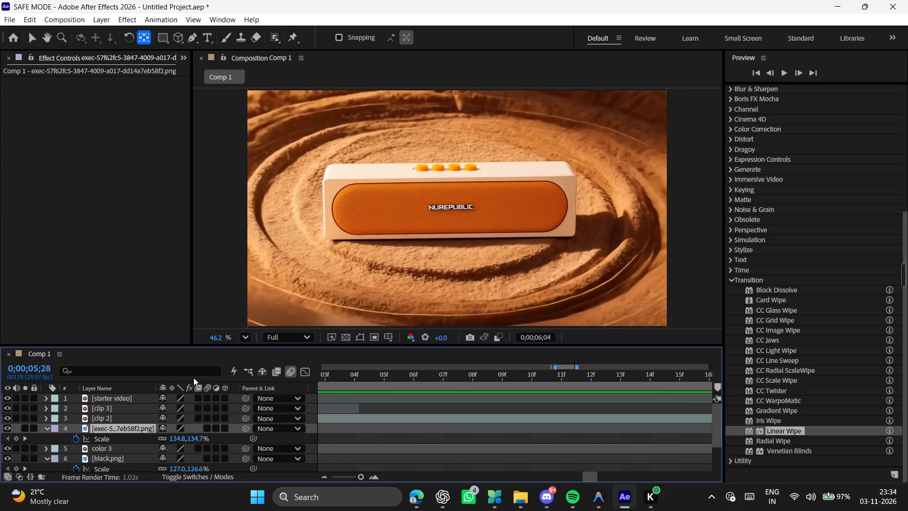
left_click_drag(423, 377, 210, 378)
key("space")
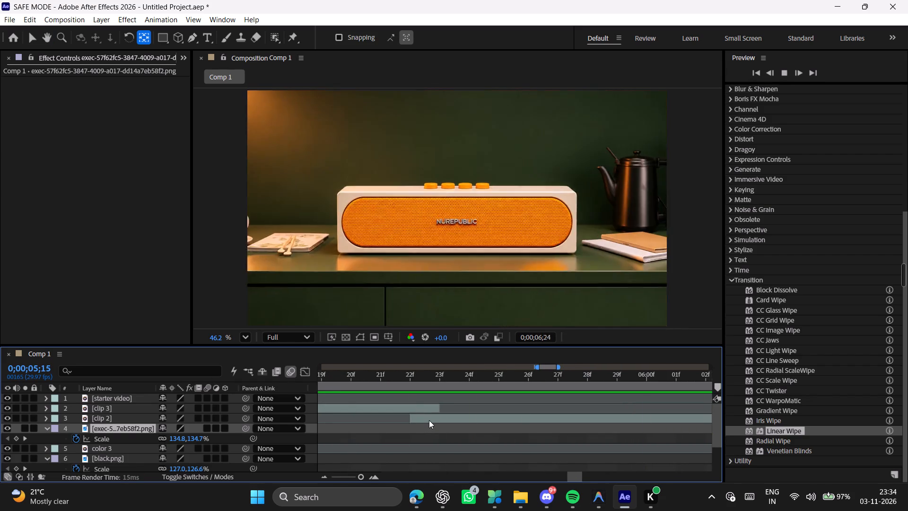
left_click_drag(434, 376, 241, 377)
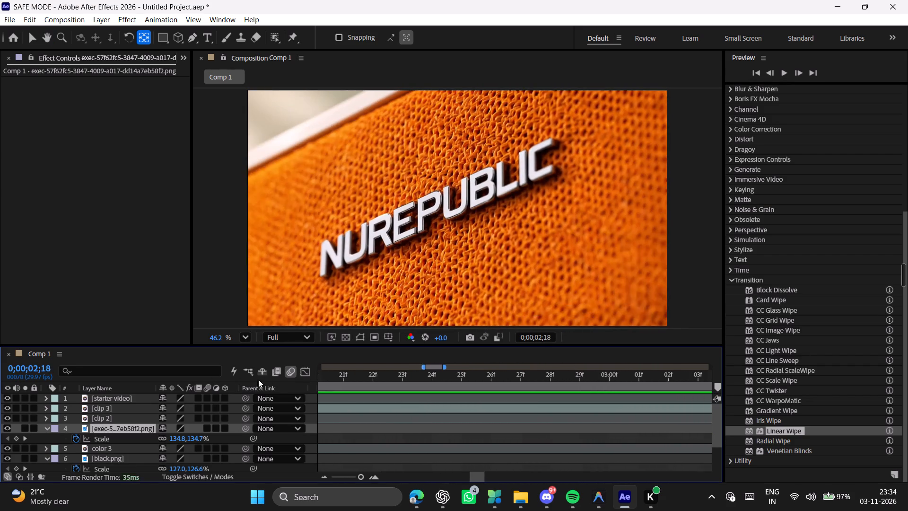
scroll(382, 410, "down", 13, "alt")
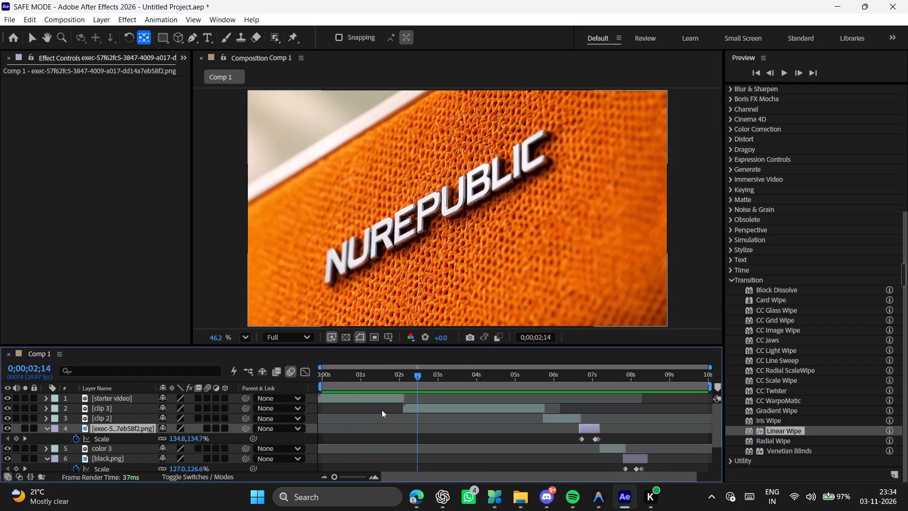
left_click_drag(415, 372, 273, 377)
Switch to Microsoft Edge and close the two Nu Republic logo search tabs and the gdrive login search tab.
left_click(420, 493)
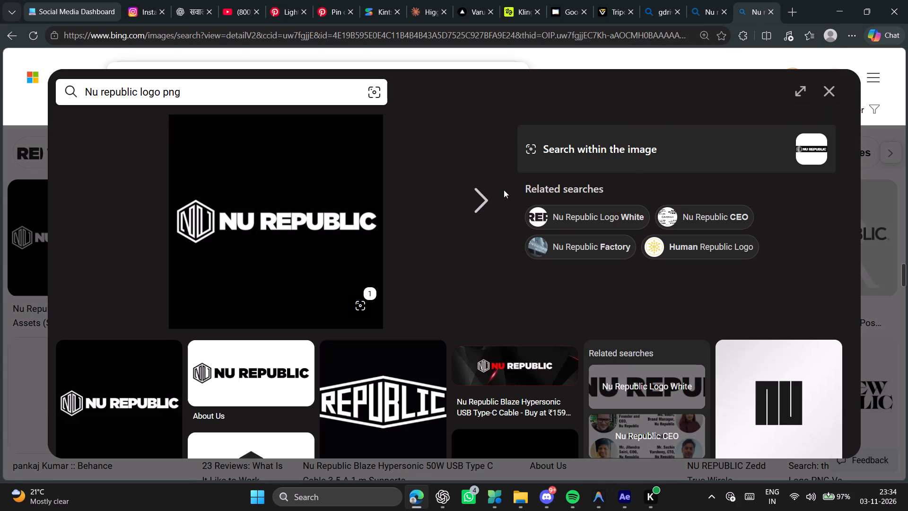
middle_click(760, 17)
middle_click(755, 11)
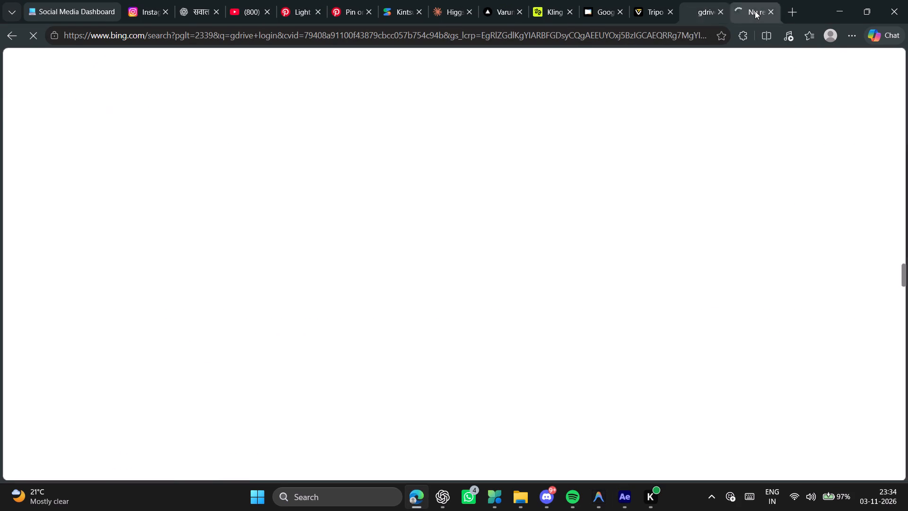
middle_click(755, 11)
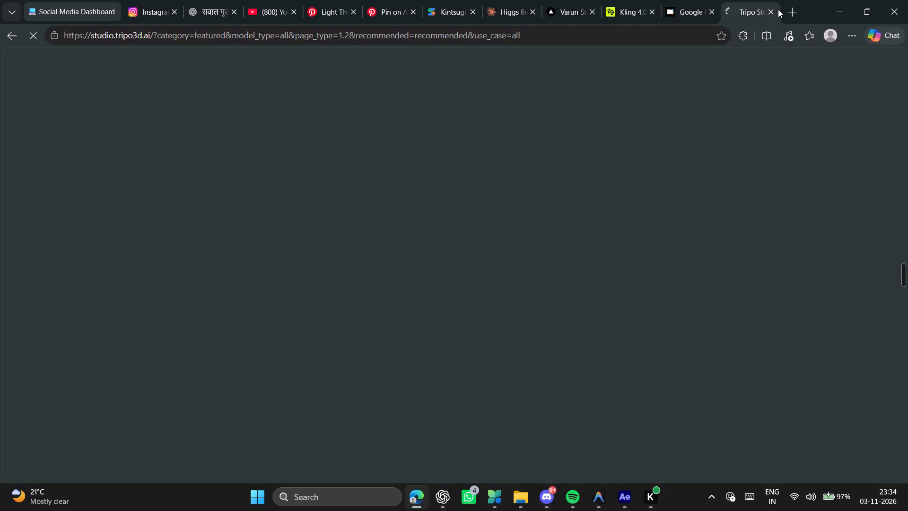
Open Gmail in a new tab, switch to the other signed-in account's inbox, and close the first account's inbox tab.
left_click(793, 9)
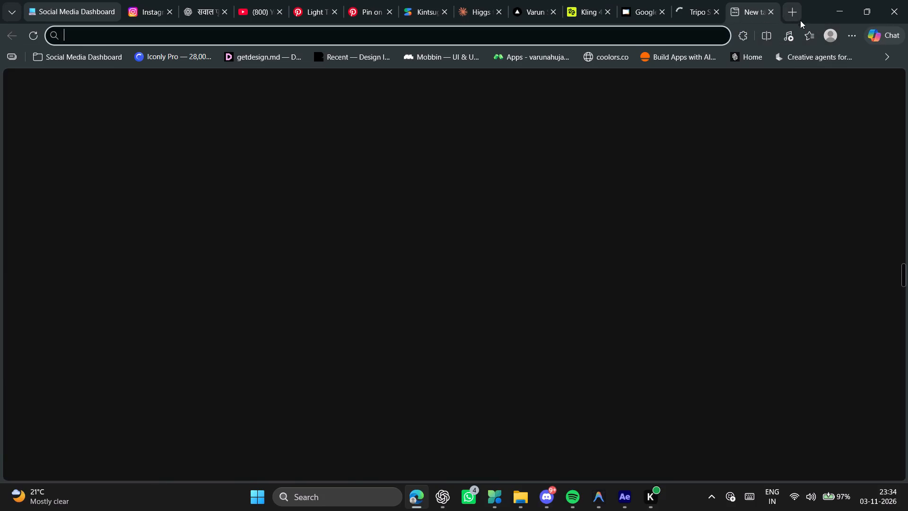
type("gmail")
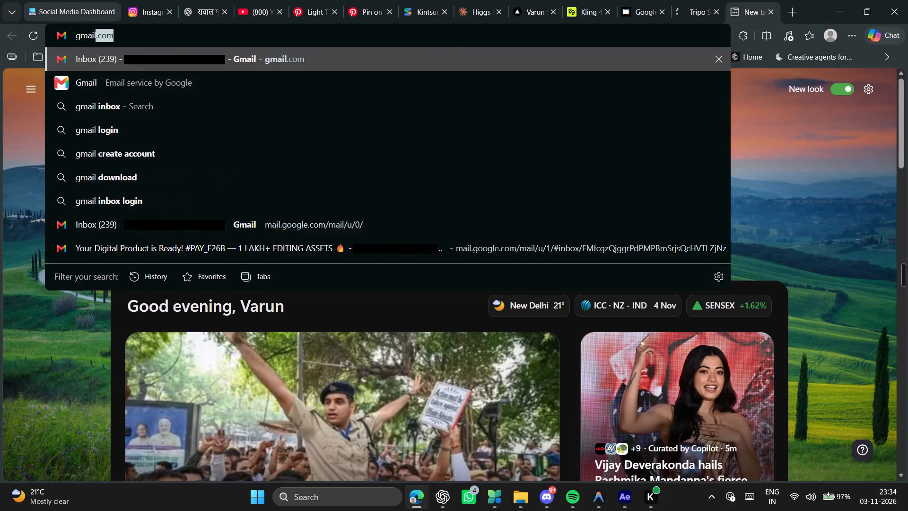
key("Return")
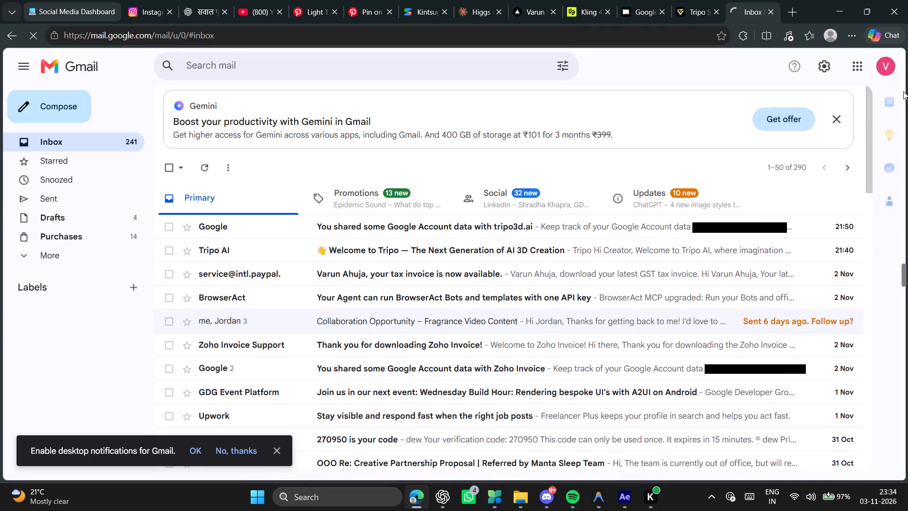
left_click(892, 65)
left_click(752, 189)
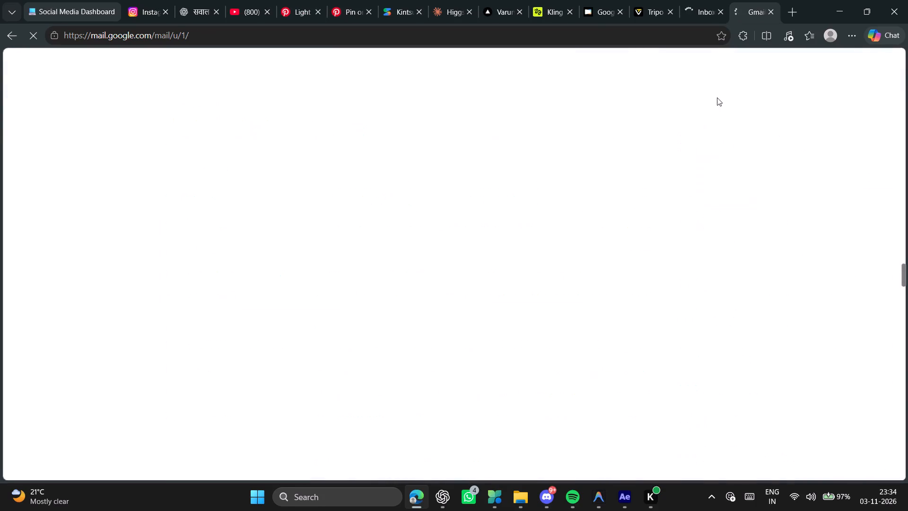
middle_click(708, 9)
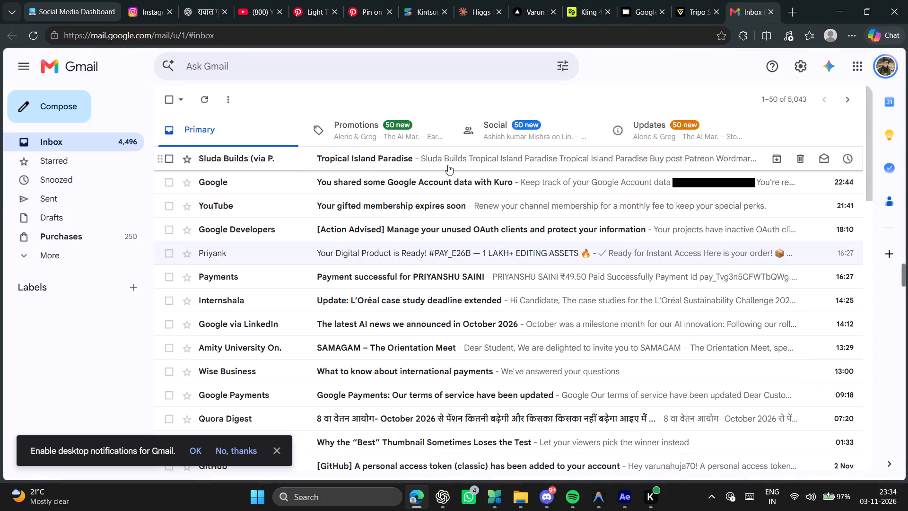
Open the "1 LAKH+ EDITING ASSETS" order email and follow its link to the Tagdaa Bundle folder in Google Drive.
left_click(460, 262)
left_click(537, 372)
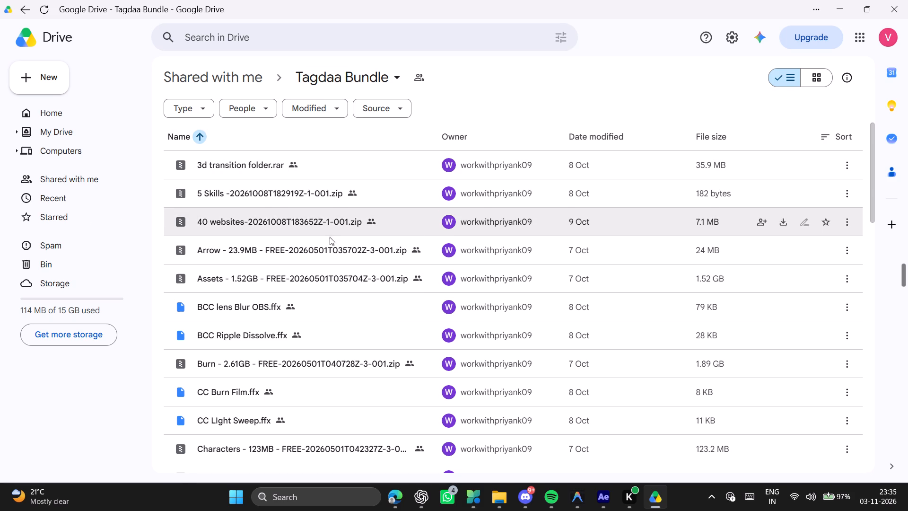
Find the Sfx pack zip in the Tagdaa Bundle folder and open the Sound effect folder inside it.
scroll(337, 290, "down", 4)
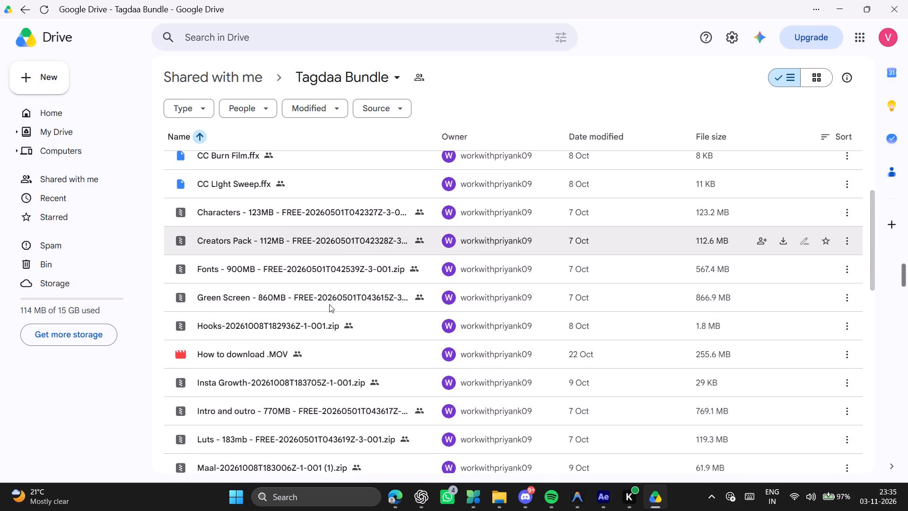
scroll(298, 326, "down", 2)
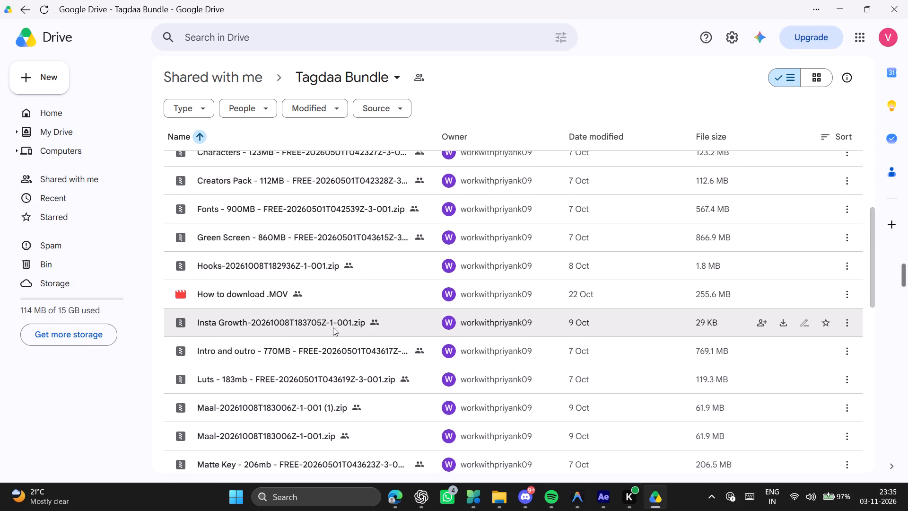
scroll(329, 337, "down", 1)
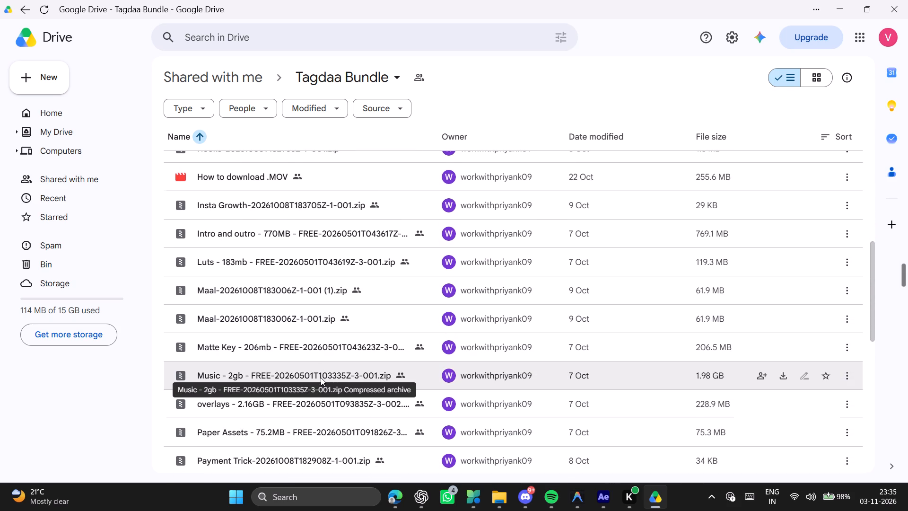
scroll(308, 366, "down", 2)
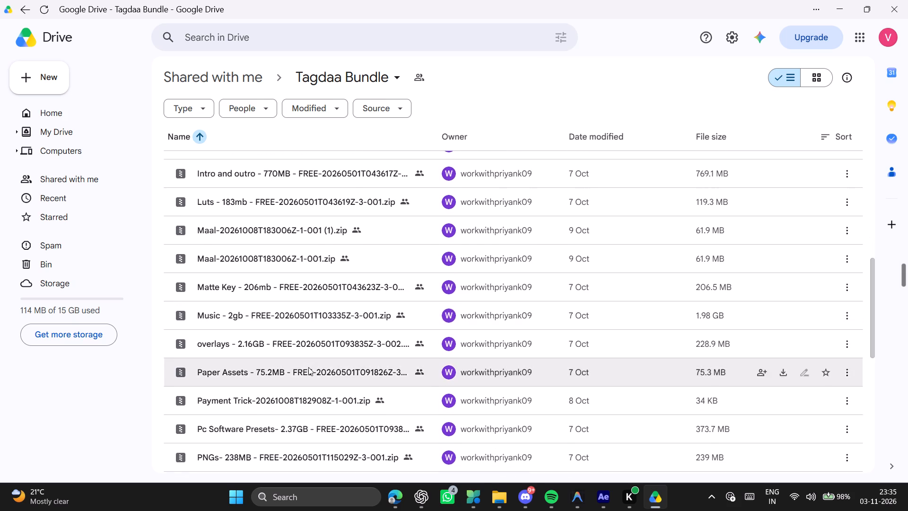
scroll(308, 367, "down", 1)
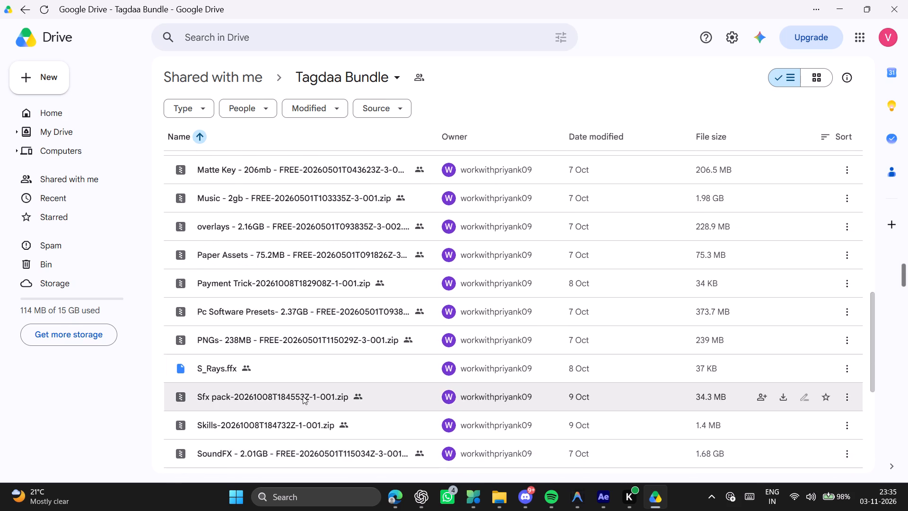
double_click(303, 396)
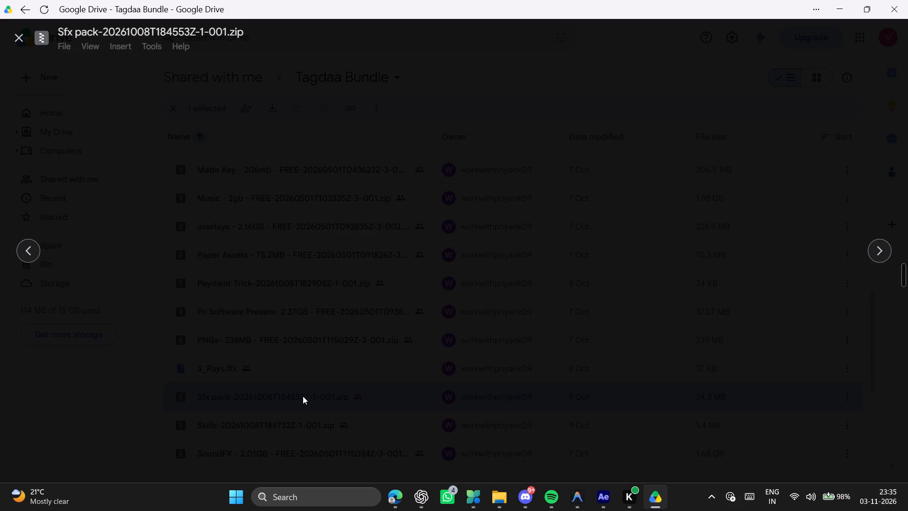
left_click(523, 287)
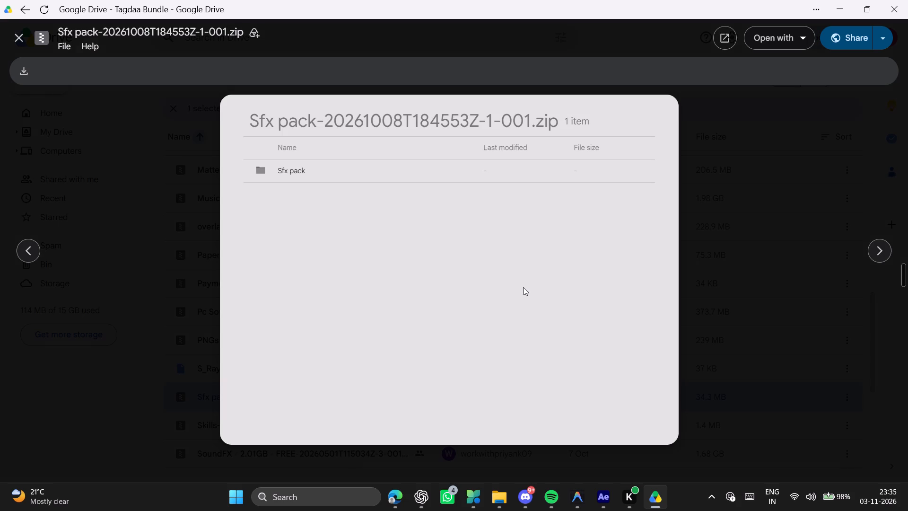
left_click(405, 176)
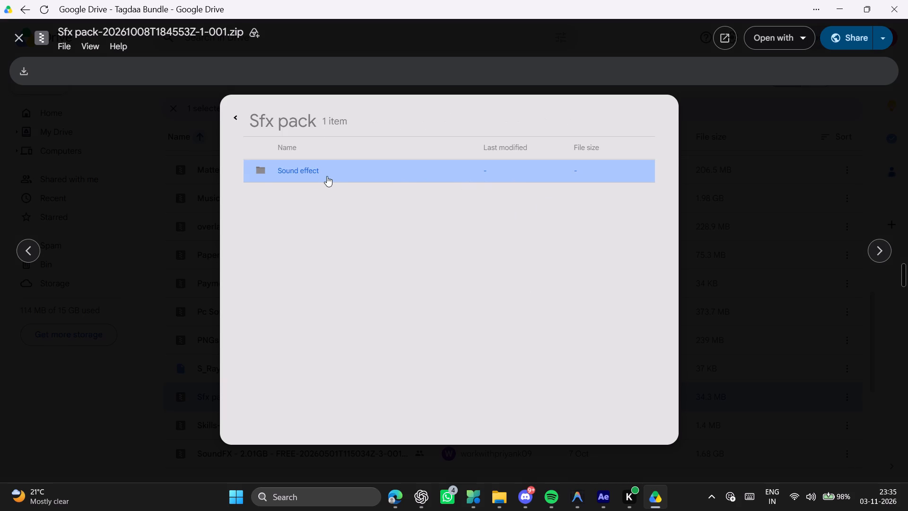
left_click(295, 172)
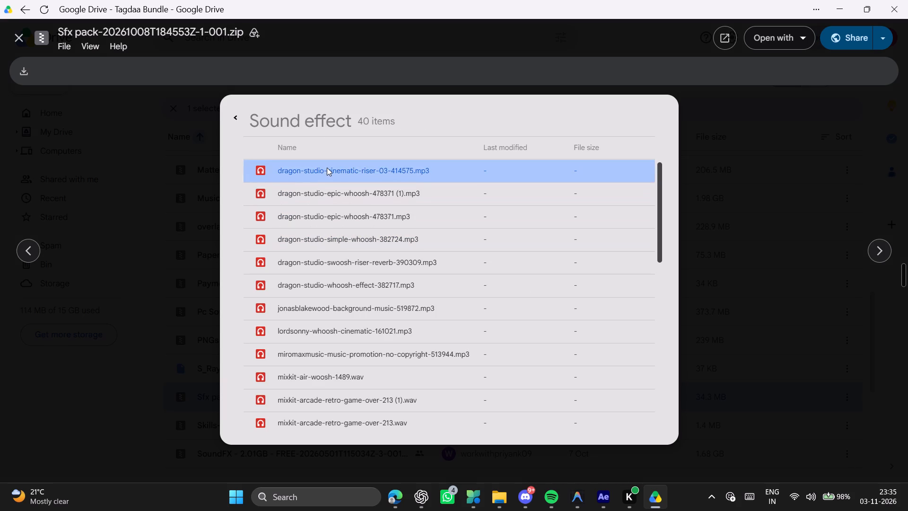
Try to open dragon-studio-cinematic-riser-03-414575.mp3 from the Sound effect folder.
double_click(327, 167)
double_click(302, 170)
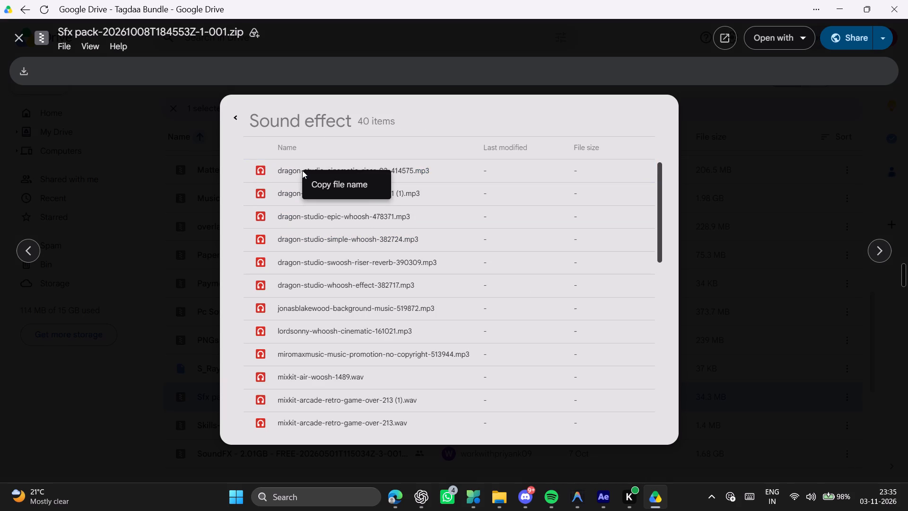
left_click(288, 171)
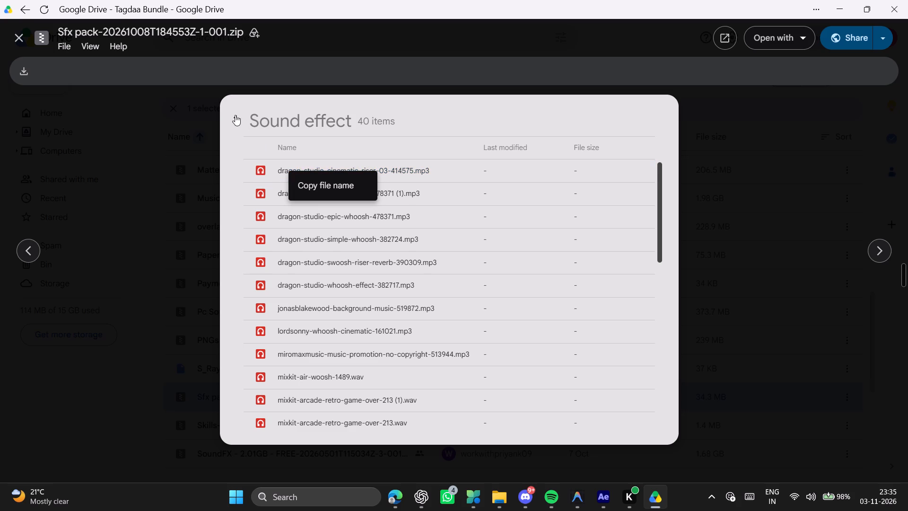
Download the Sfx pack zip despite the virus-scan limit and save it in Music's "sound effects for reel" folder.
left_click(20, 69)
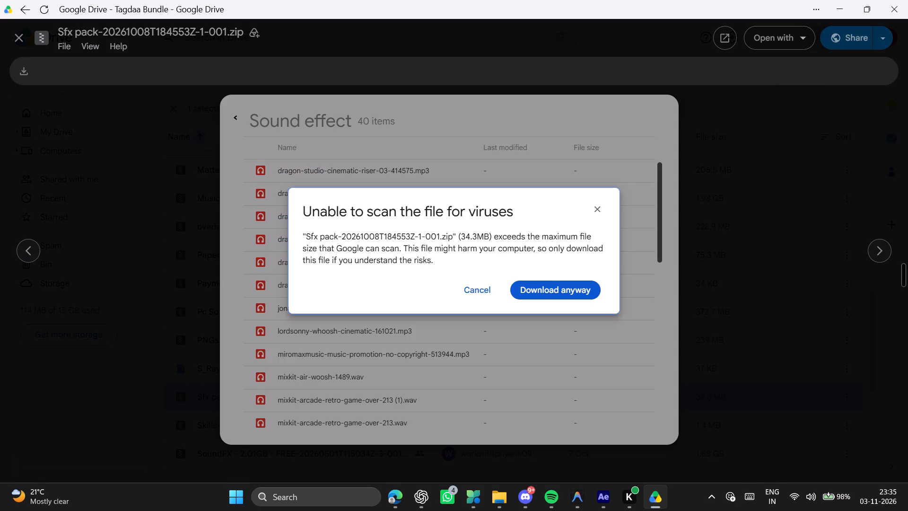
left_click(523, 281)
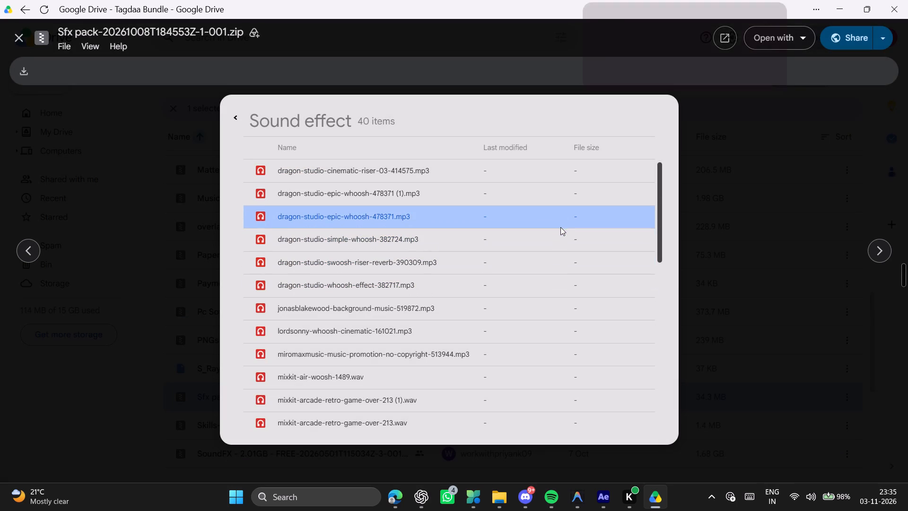
left_click(669, 94)
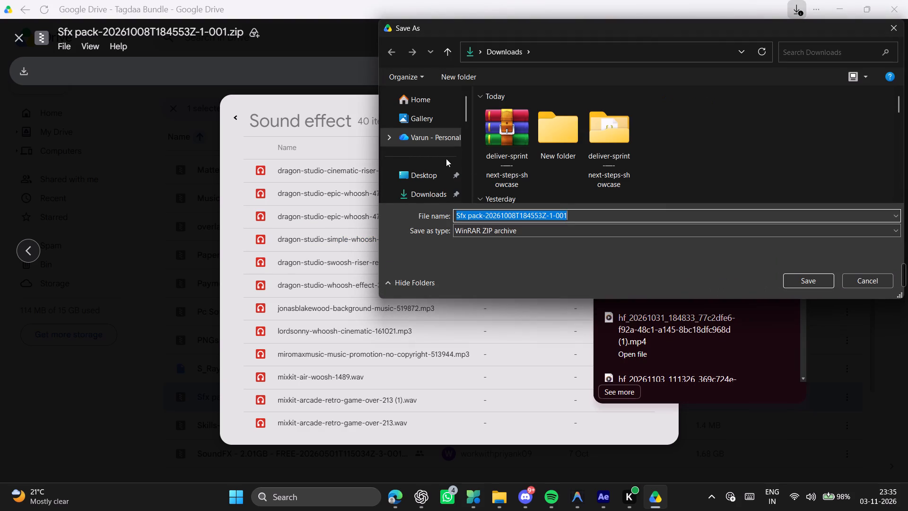
scroll(446, 159, "down", 2)
left_click(436, 132)
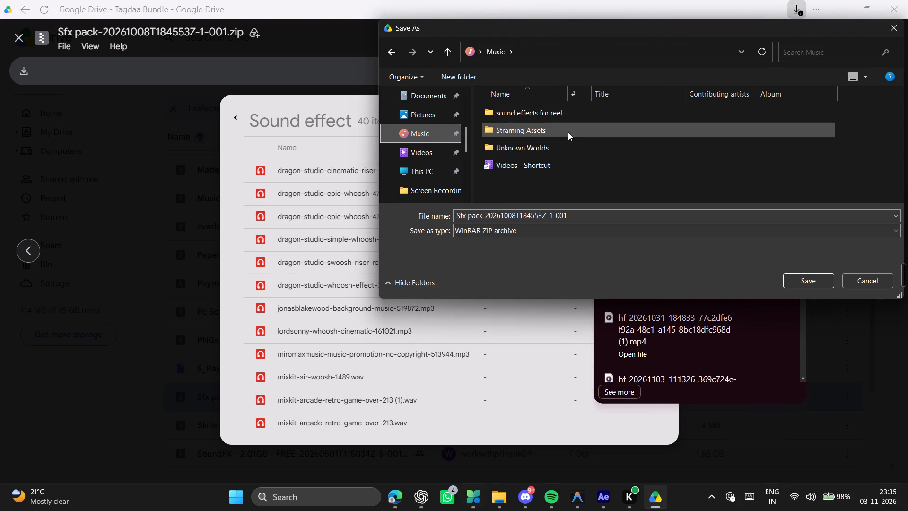
double_click(592, 113)
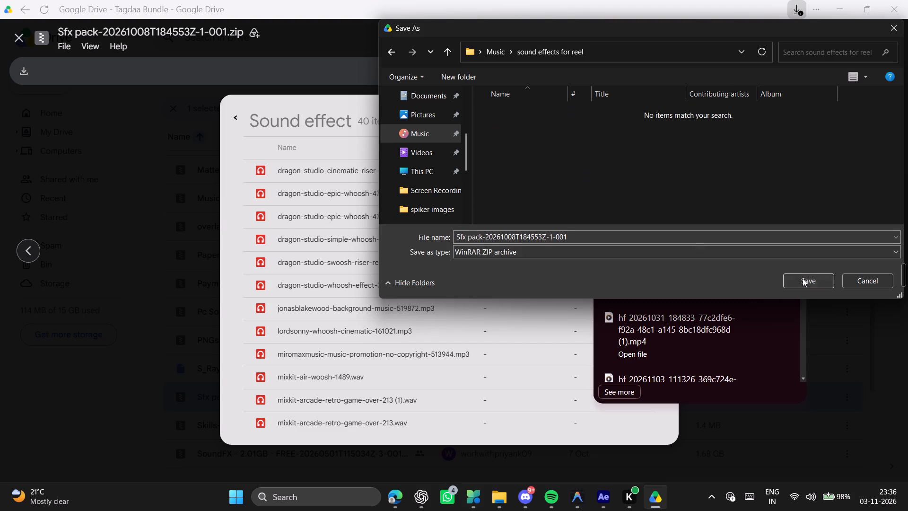
left_click(803, 278)
Show the downloaded zip in its folder and permanently delete the Amongus Sus audio file there.
left_click(762, 76)
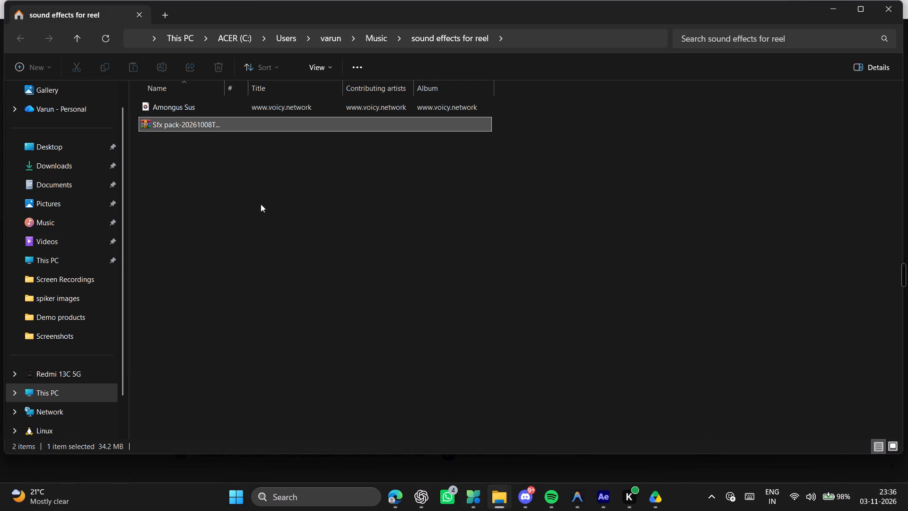
left_click(222, 107)
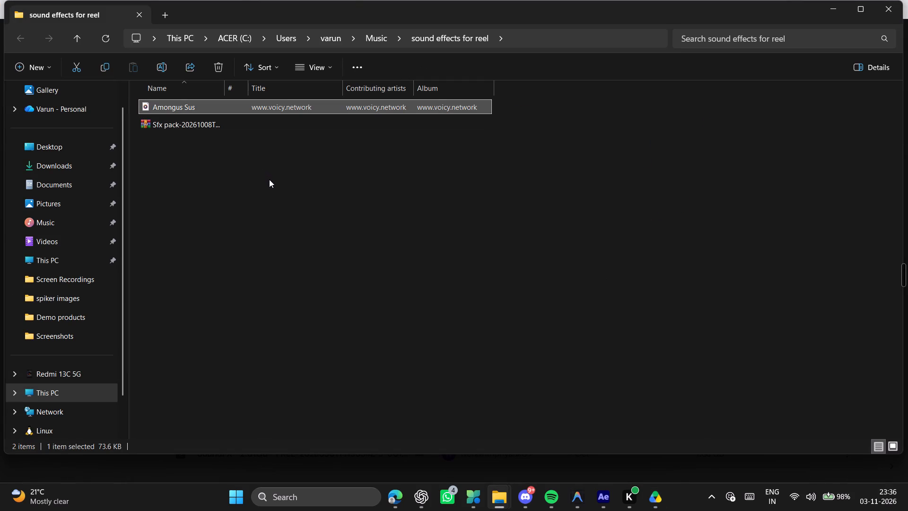
key("shift+Delete")
key("Return")
Extract the whole Sfx pack zip into its default folder within "sound effects for reel".
left_click(295, 114)
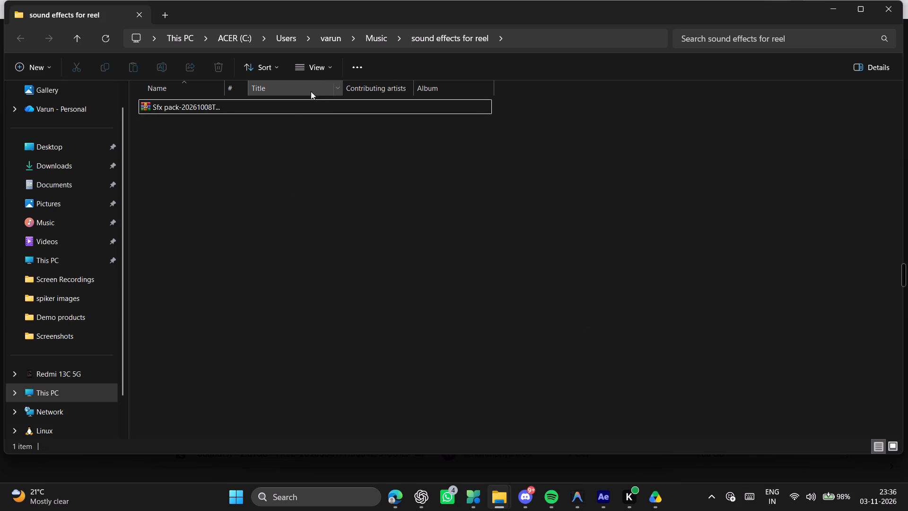
left_click(324, 104)
left_click(374, 68)
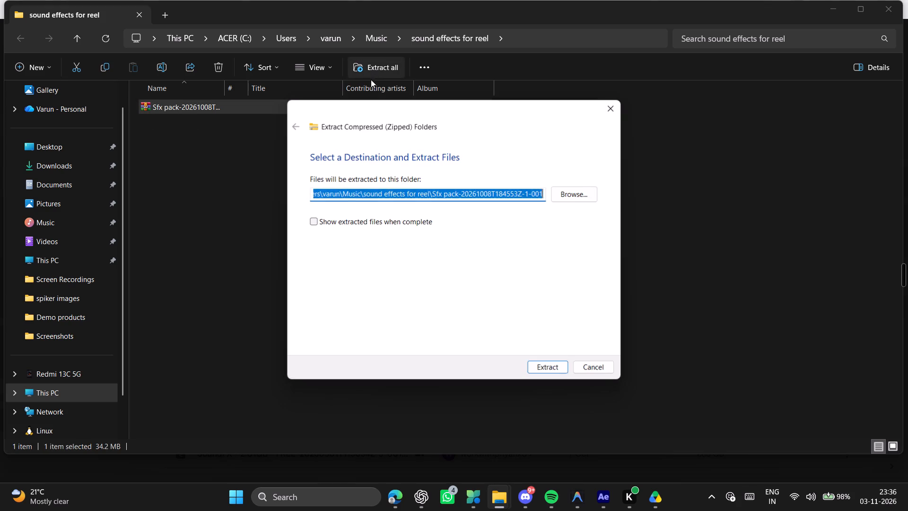
key("Return")
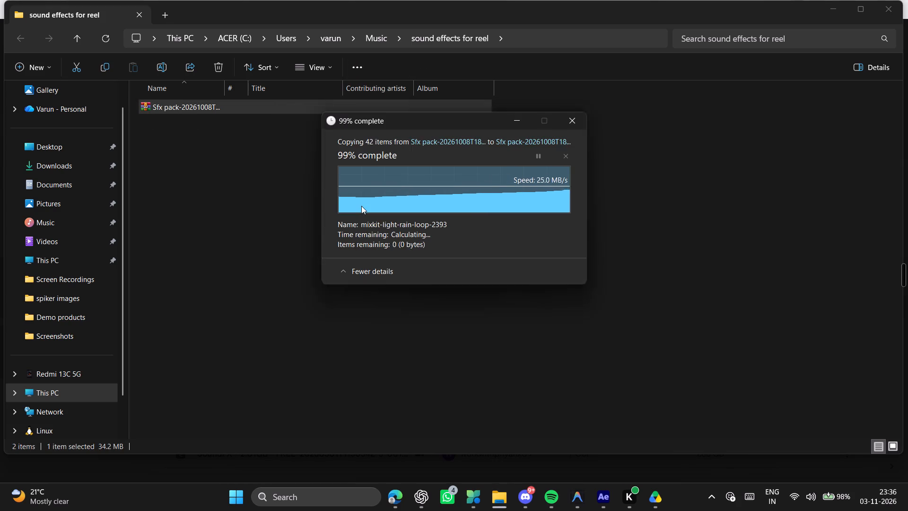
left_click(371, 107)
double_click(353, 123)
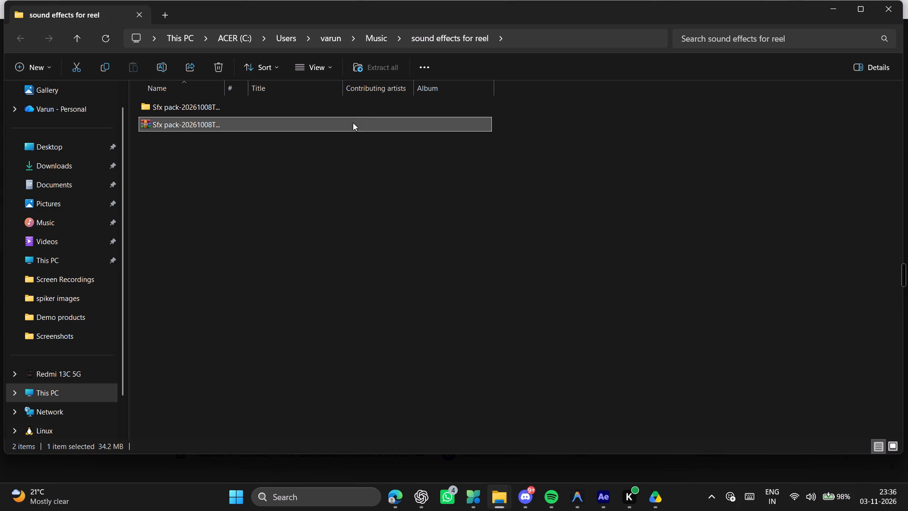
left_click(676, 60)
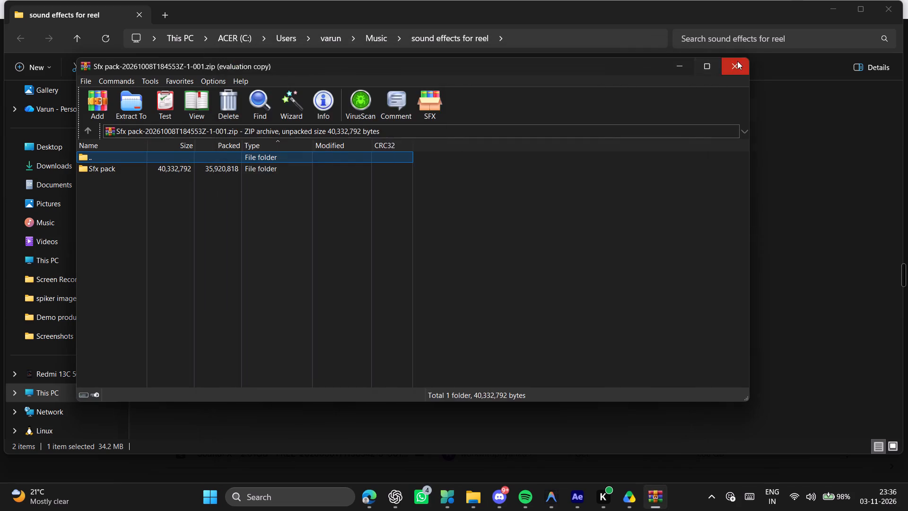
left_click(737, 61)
Open the Sound effect folder inside the extracted Sfx pack folder.
double_click(346, 108)
double_click(248, 106)
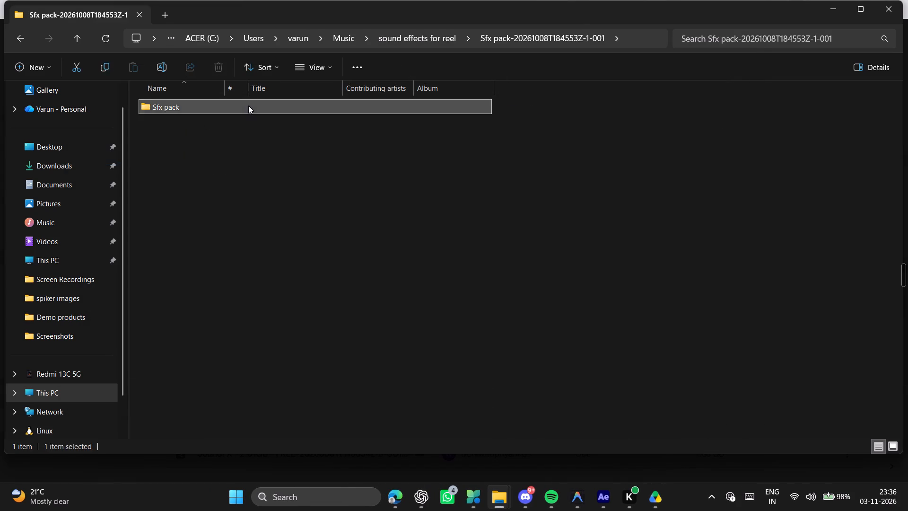
double_click(266, 110)
double_click(223, 106)
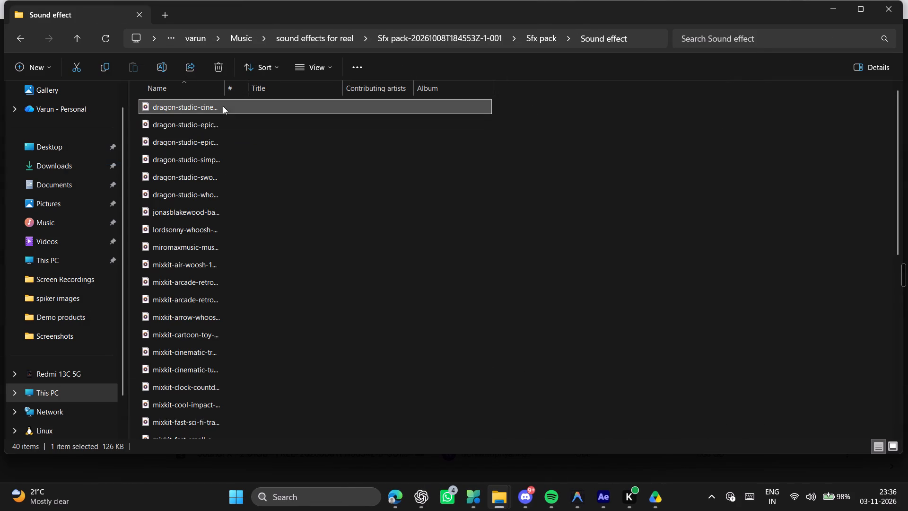